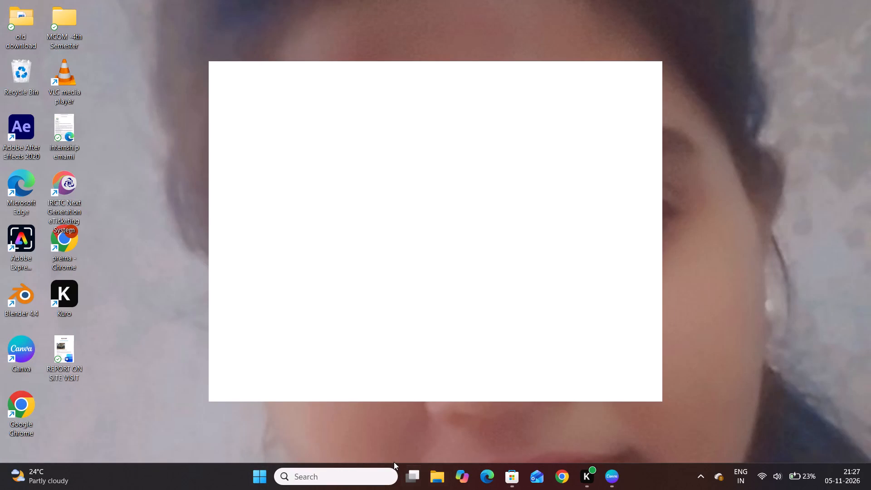
Open Chrome and search Google for "tags for roll fast food for canva design".
double_click(66, 250)
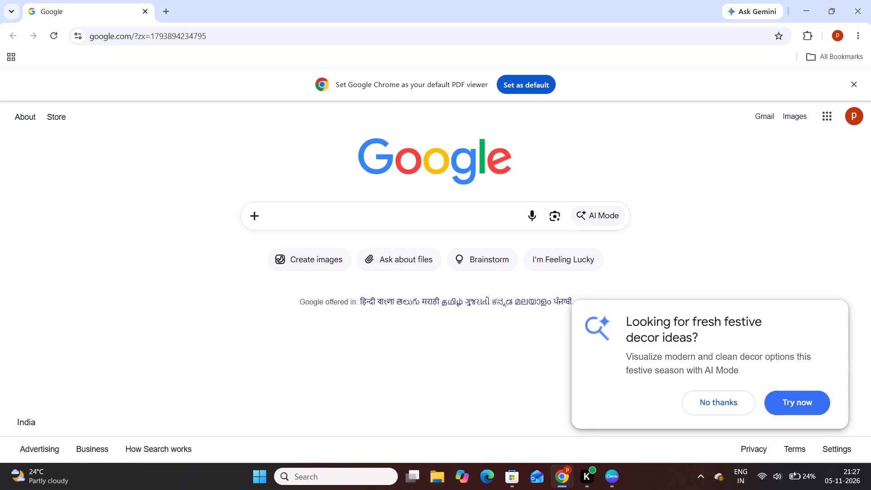
text(nam)
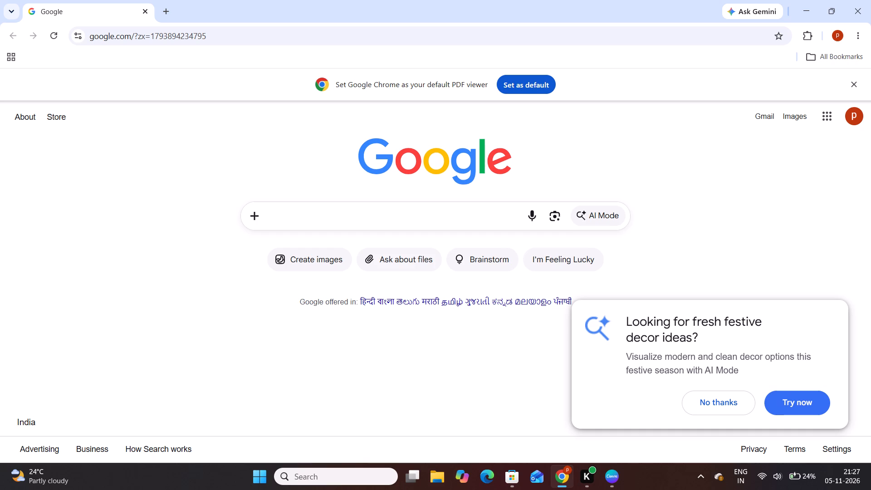
click(350, 215)
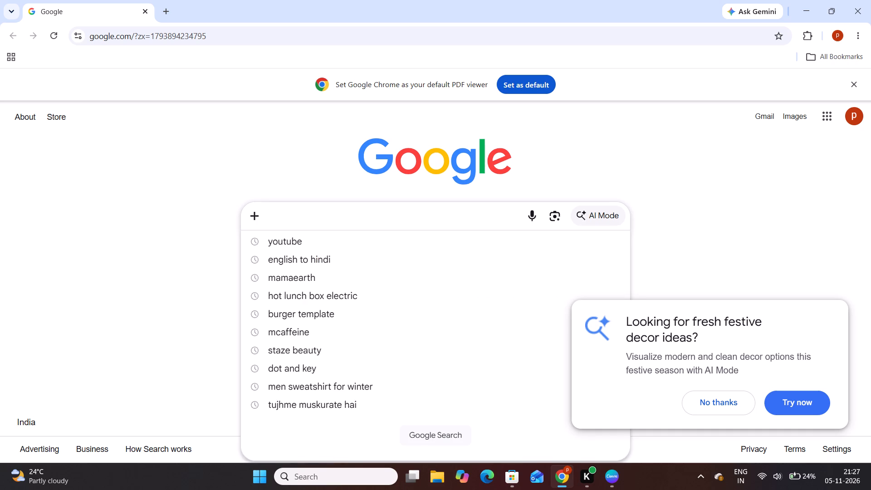
key(a)
key(BackSpace)
text(tags for)
key(space)
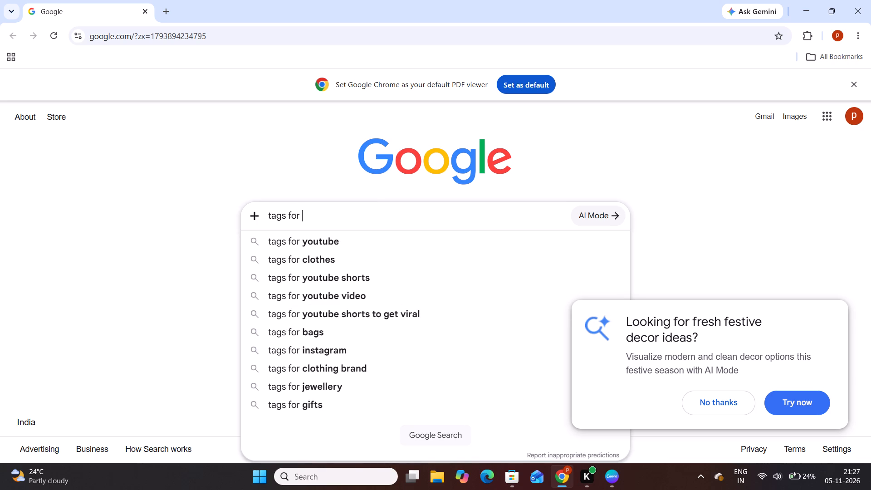
text(roll)
key(space)
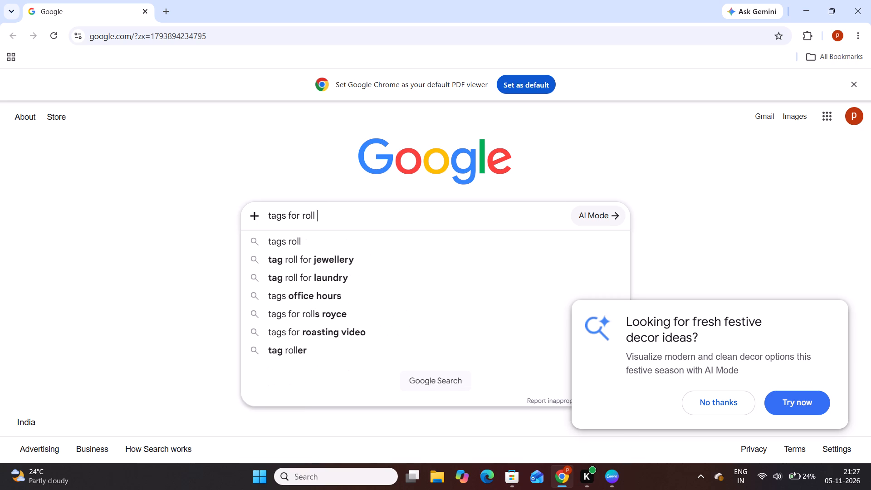
text(fast food for canva)
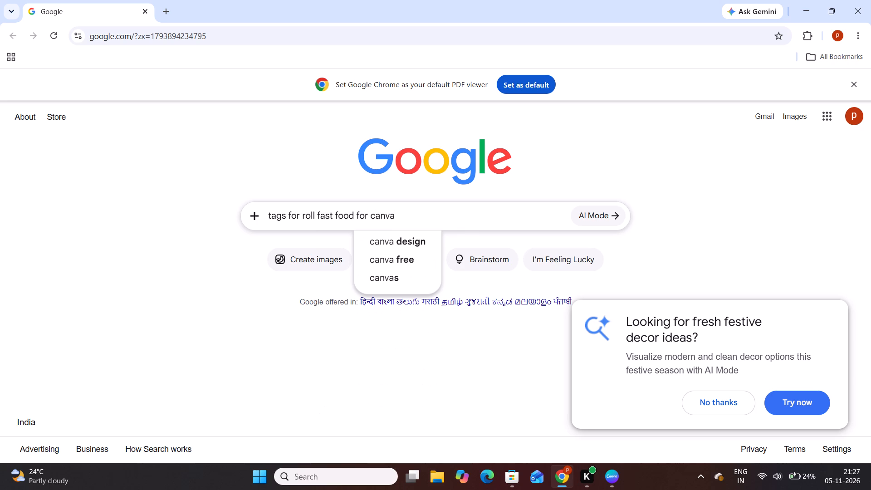
click(389, 242)
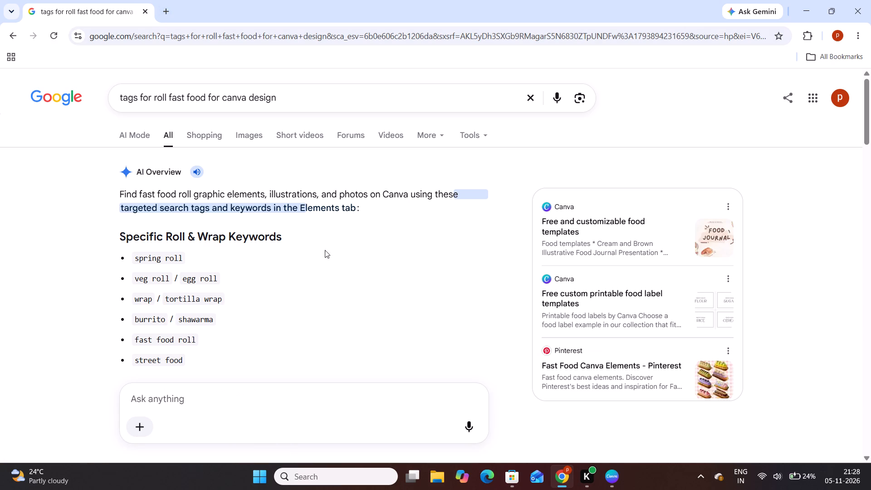
Switch to Canva and replace the placeholder paragraph text on page 2 with "Wrap with veggies".
click(613, 476)
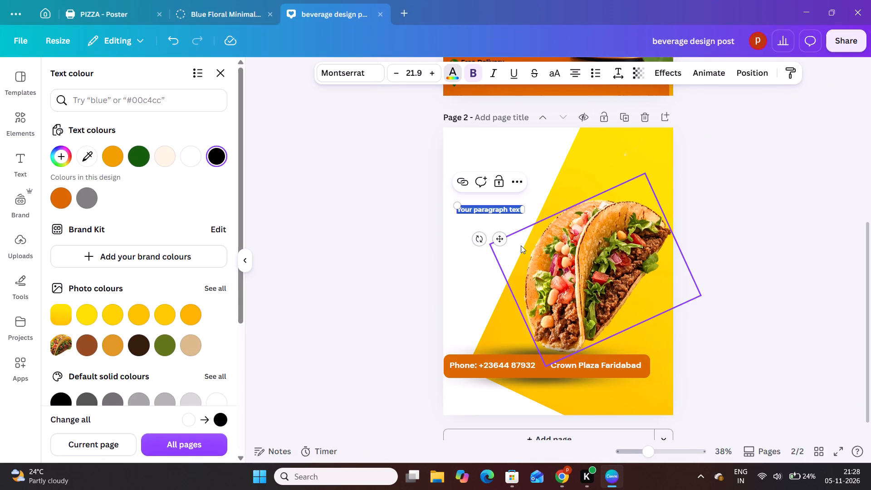
key(w)
double_click(493, 209)
double_click(493, 209)
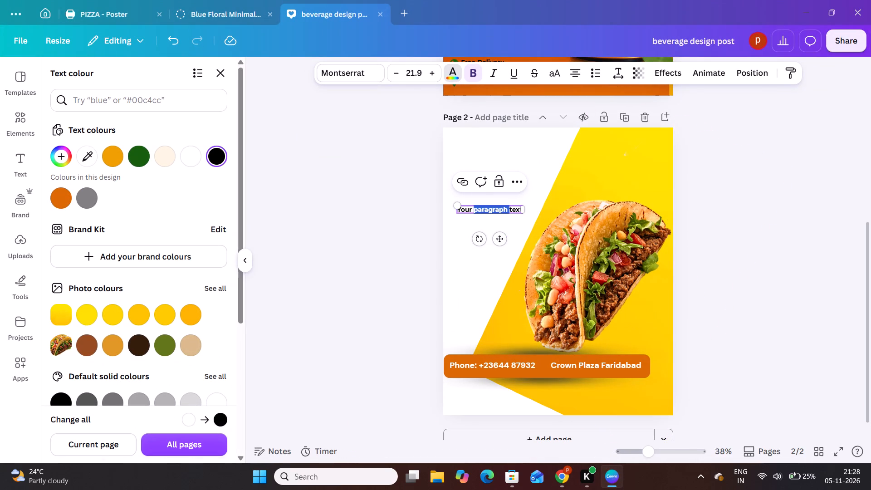
drag(458, 210, 537, 213)
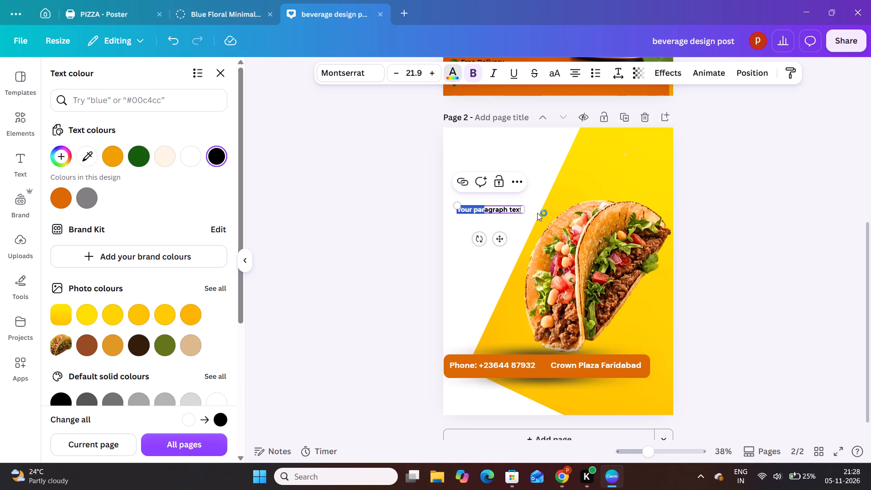
drag(537, 213, 538, 213)
key(w)
text(rap)
key(space)
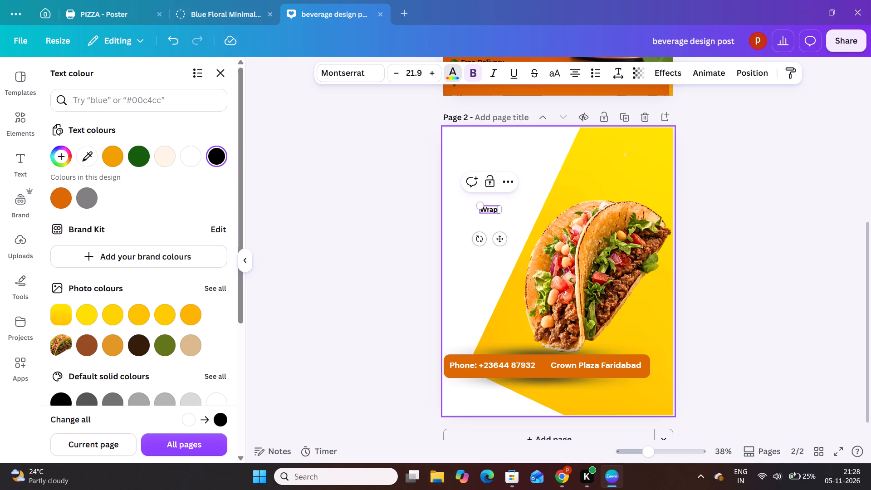
text(with)
key(space)
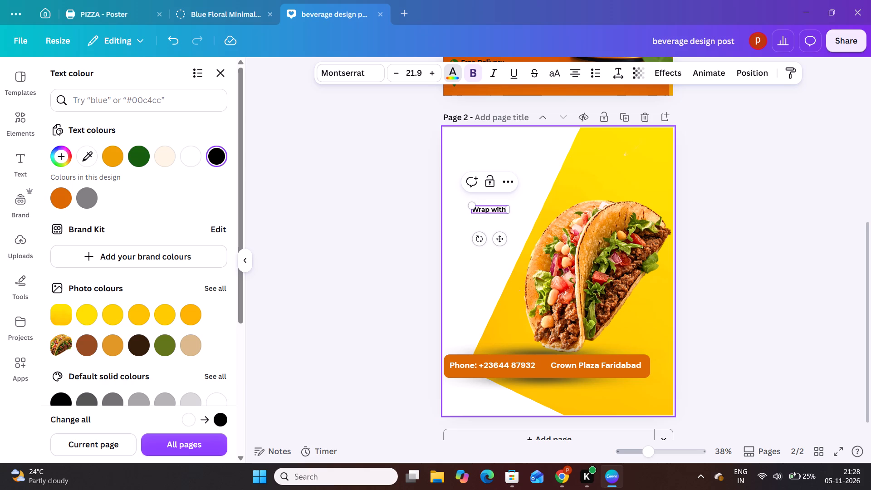
text(ve)
text(ggies)
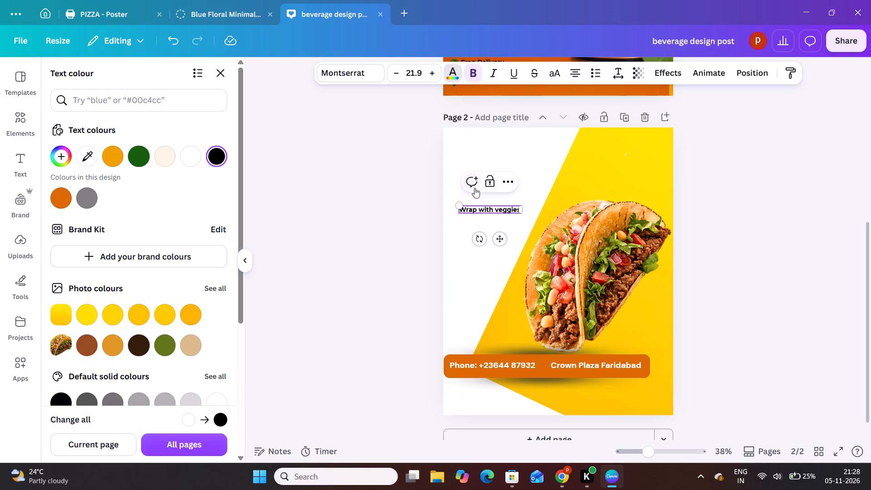
Enlarge the "Wrap with veggies" text to a font size of about 25.3.
click(461, 210)
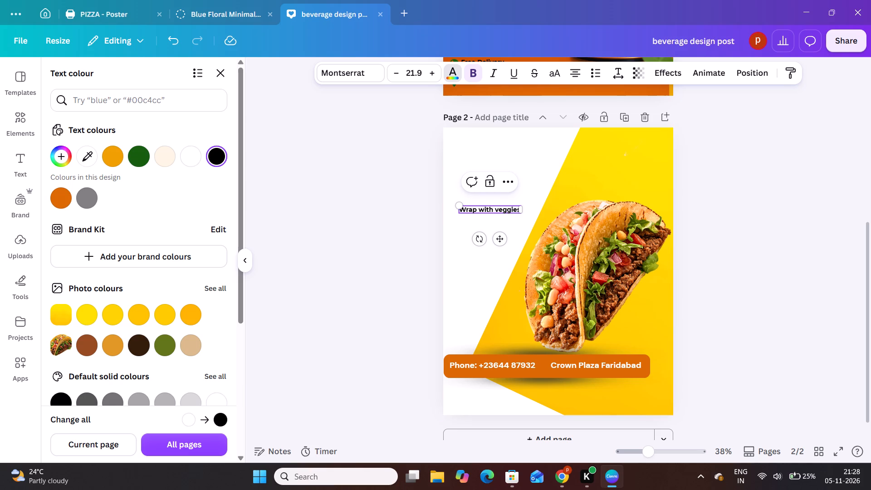
drag(460, 206, 450, 194)
Add "Healthy" before the tagline and make the w lowercase so it reads "Healthy wrap with veggies".
click(460, 209)
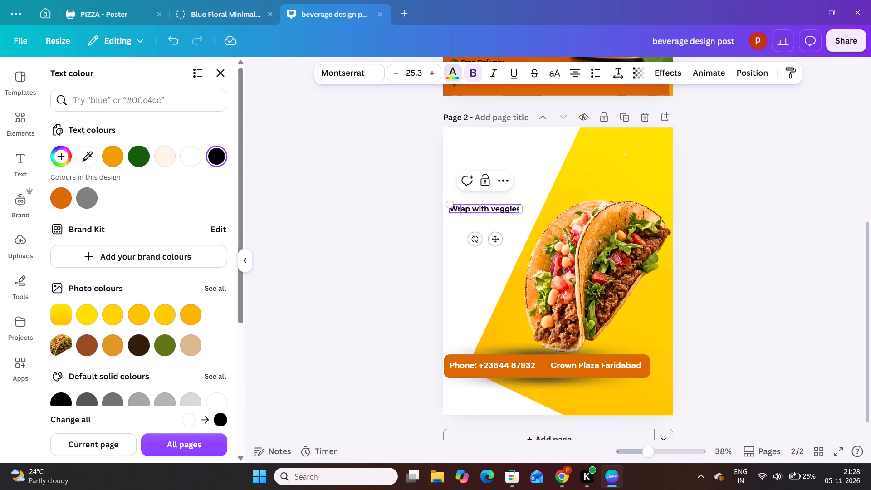
key(Left)
key(Left)
key(h)
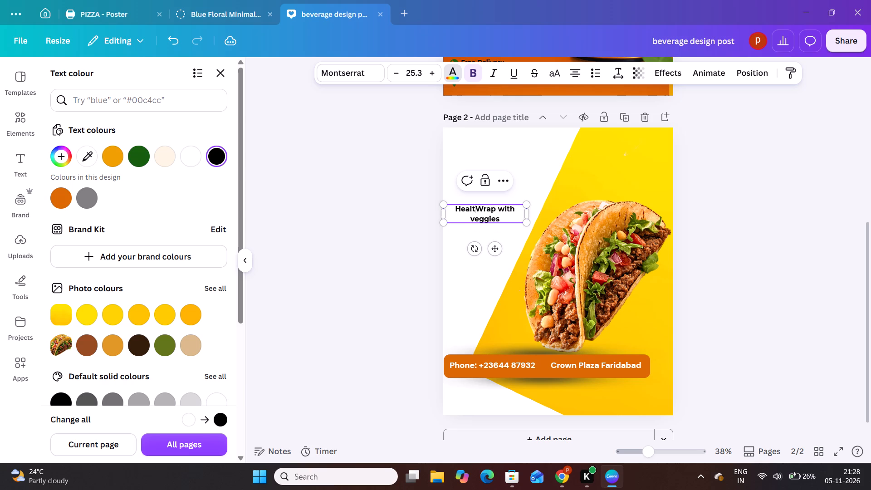
text(hy)
key(space)
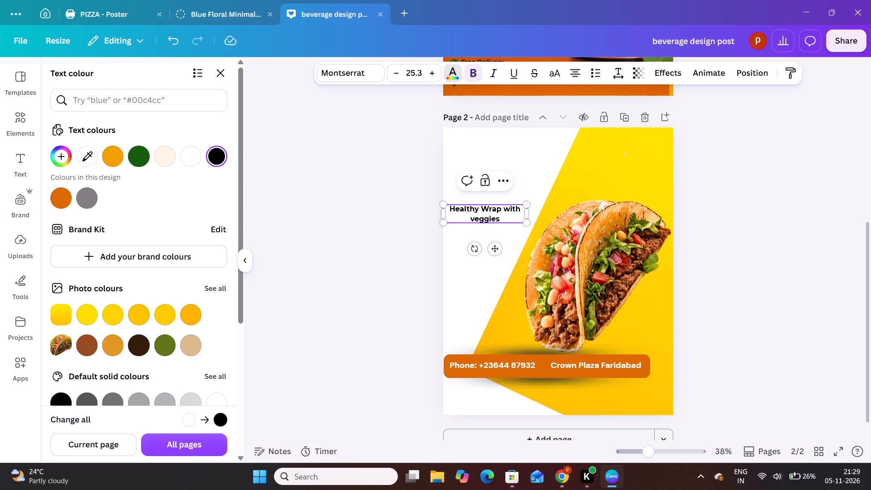
click(489, 208)
key(BackSpace)
key(w)
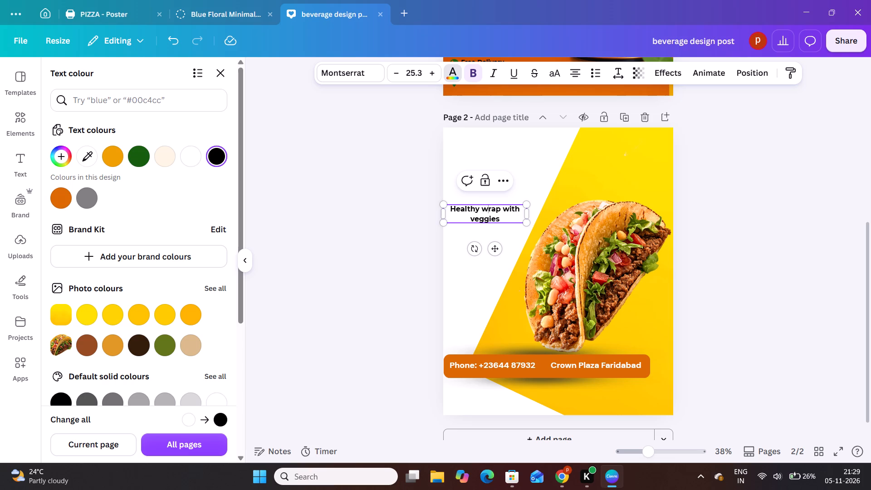
click(502, 219)
click(367, 222)
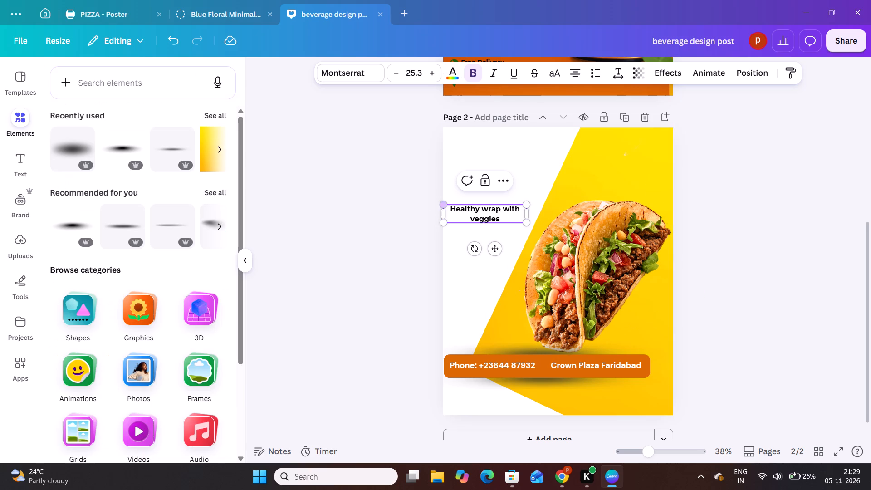
click(376, 221)
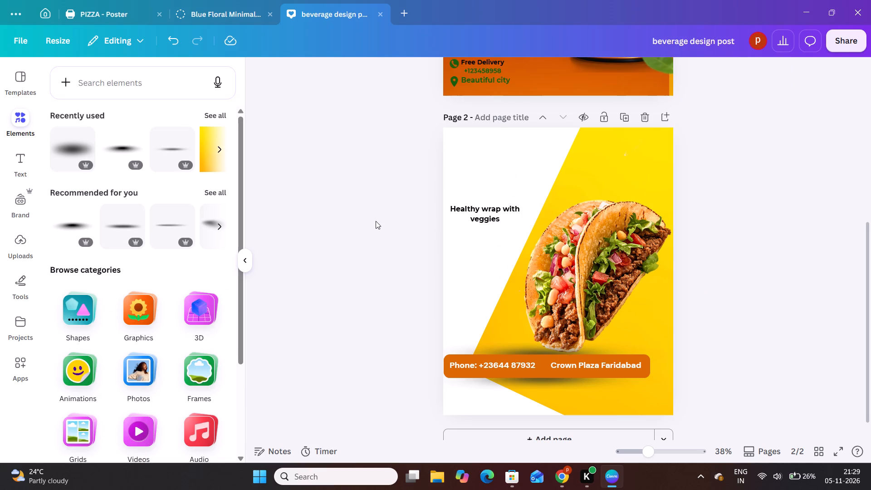
Change the font of the "Healthy wrap with veggies" tagline to Abril Fatface.
click(482, 218)
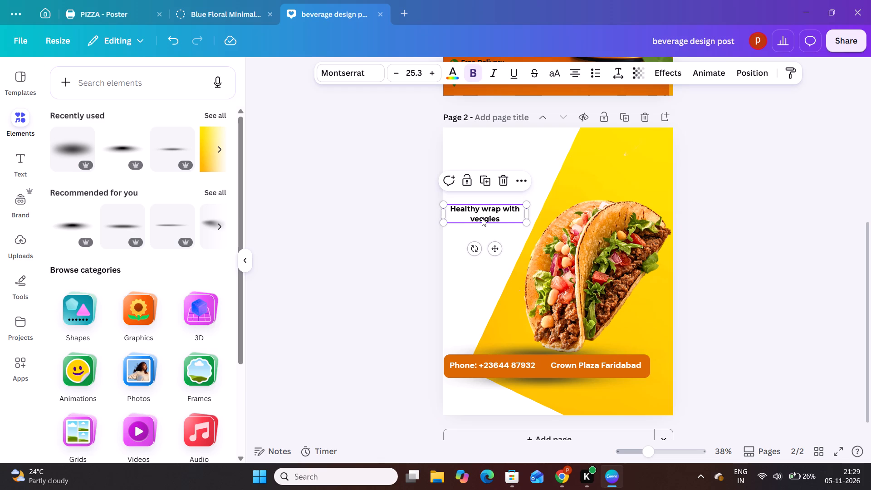
click(477, 72)
click(477, 72)
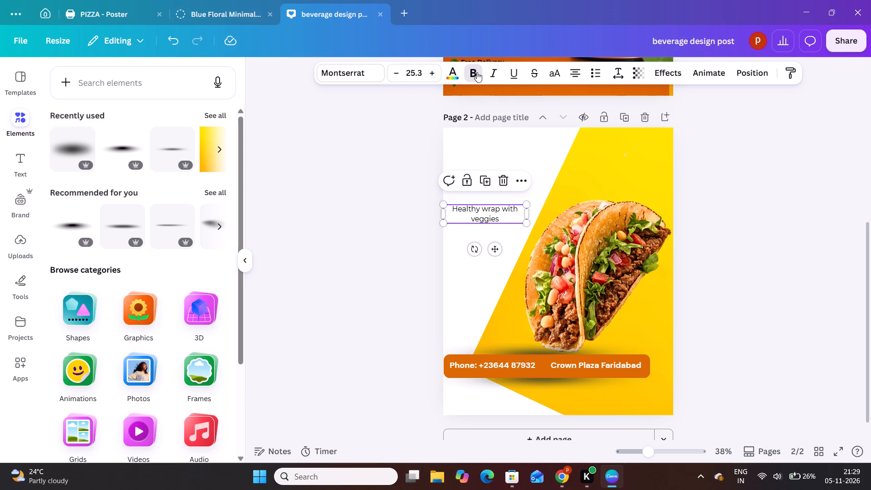
click(365, 72)
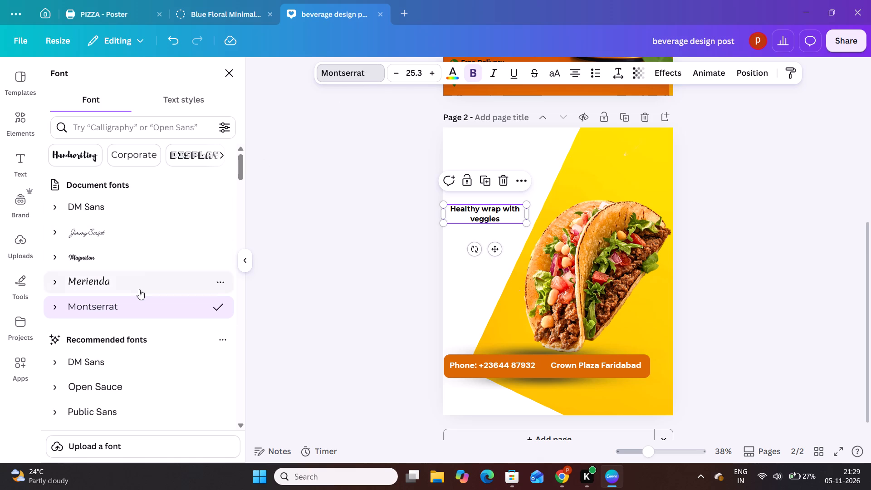
scroll(119, 368, down, 1)
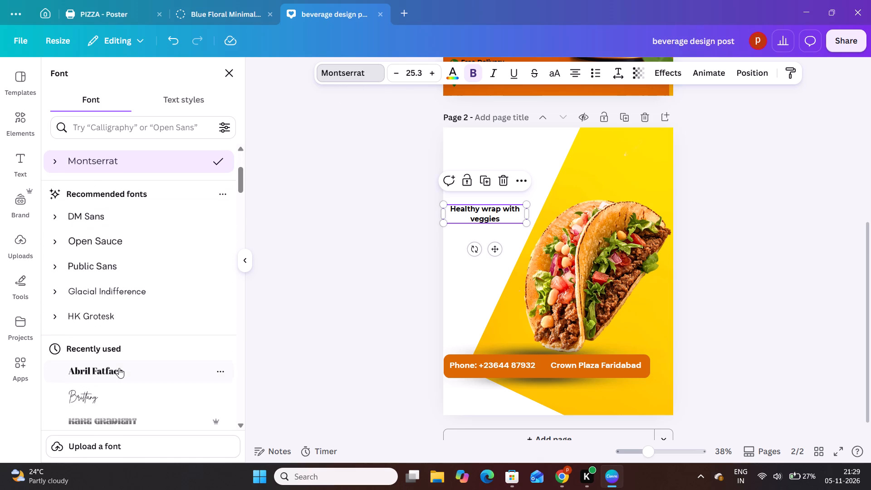
scroll(119, 368, down, 1)
click(119, 359)
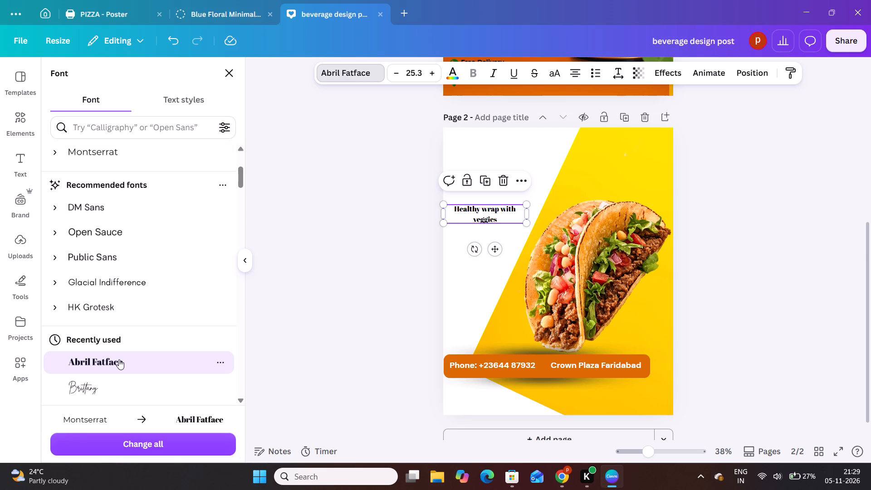
click(286, 290)
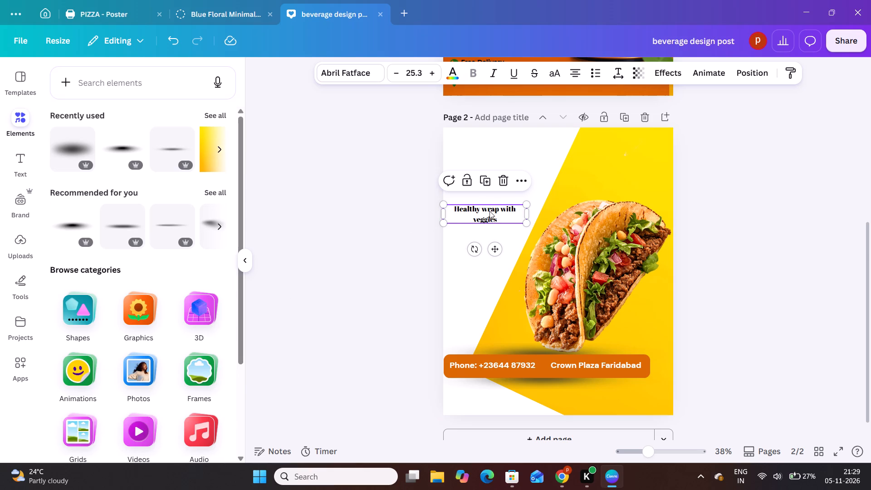
Move the tagline slightly higher on the page and enlarge it to a font size of about 29.4.
drag(489, 211, 501, 198)
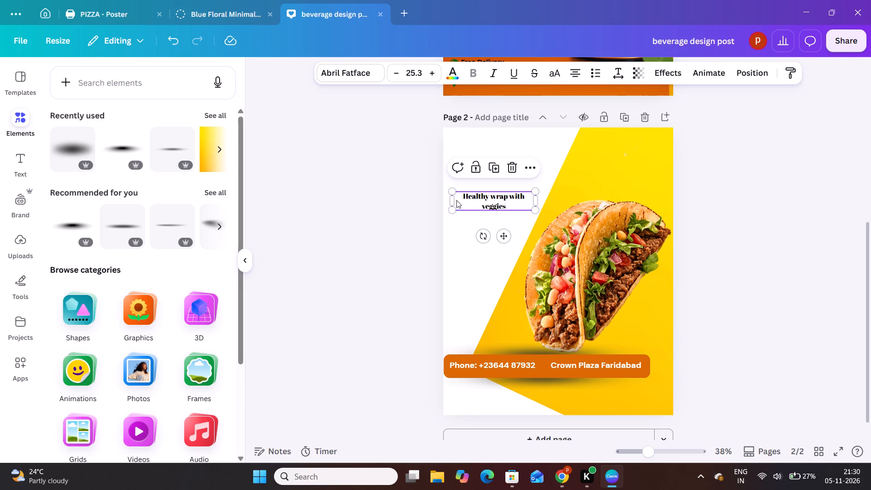
drag(453, 191, 442, 172)
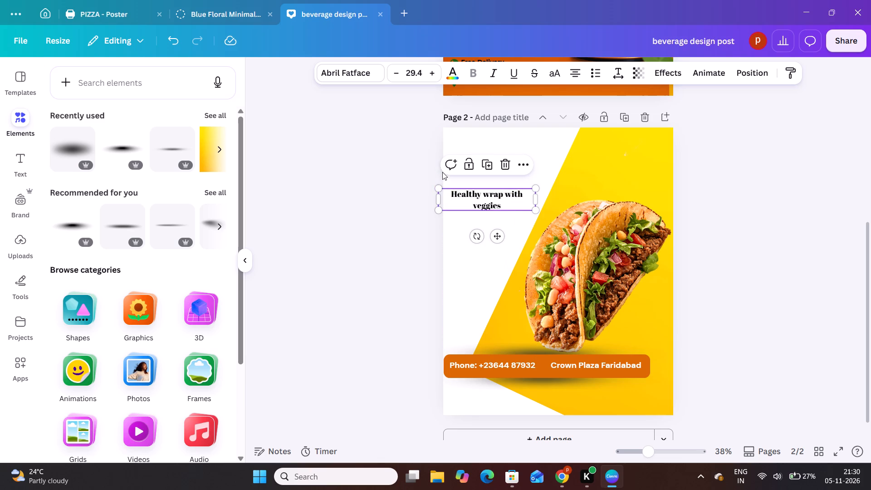
Widen the tagline's text box so "Healthy wrap with veggies" fits on a single line.
drag(537, 199, 571, 198)
click(509, 194)
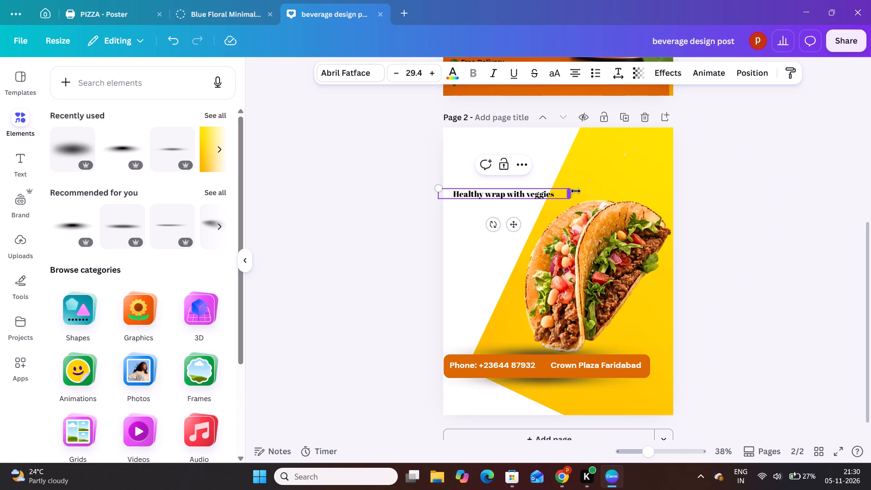
Narrow the tagline's text box so it wraps onto two lines, and move it up into the upper white area of page 2.
drag(572, 193, 513, 194)
drag(484, 203, 493, 185)
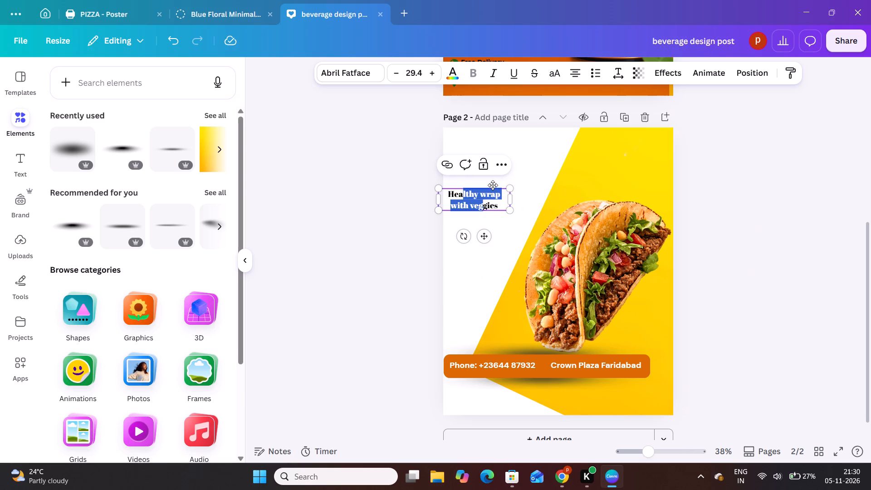
click(405, 231)
drag(480, 202, 499, 176)
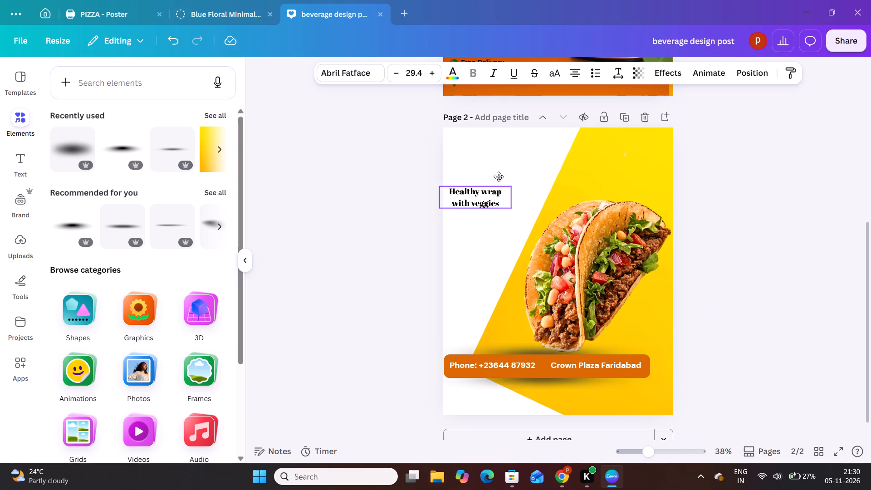
drag(499, 176, 496, 177)
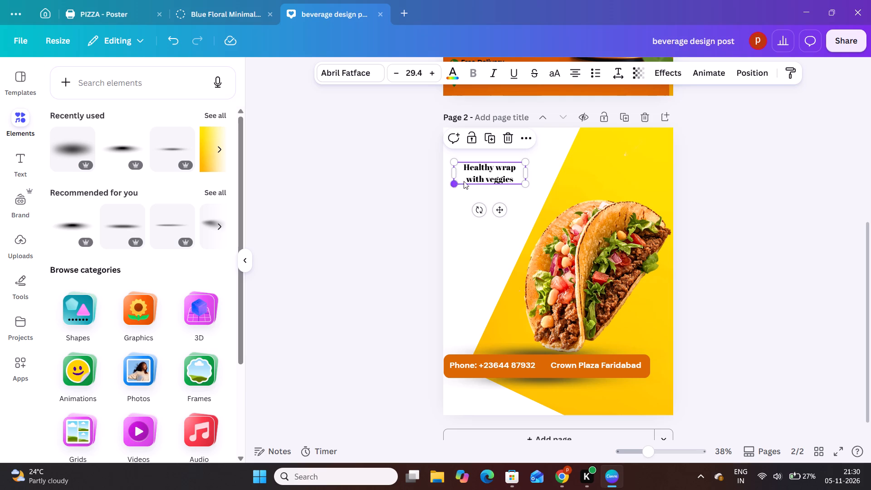
Enlarge the two-line "Healthy wrap with veggies" tagline to a font size of about 36.1.
drag(524, 183, 529, 192)
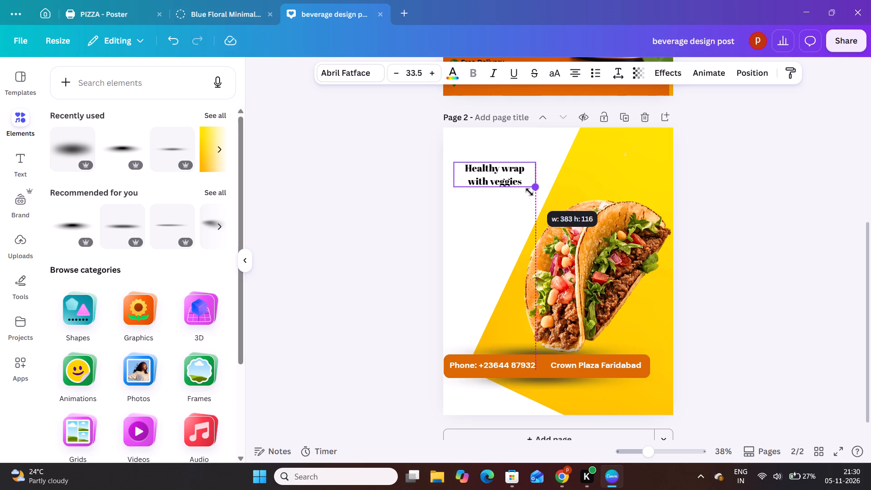
drag(529, 192, 533, 197)
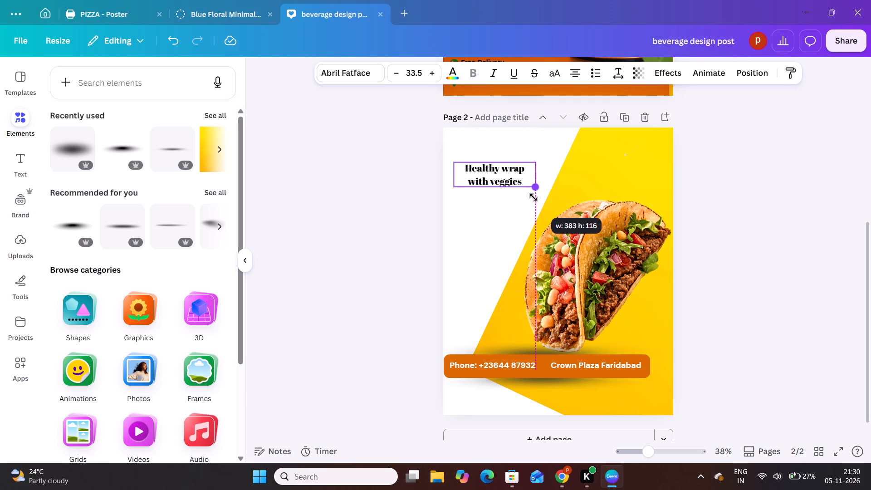
drag(533, 197, 537, 198)
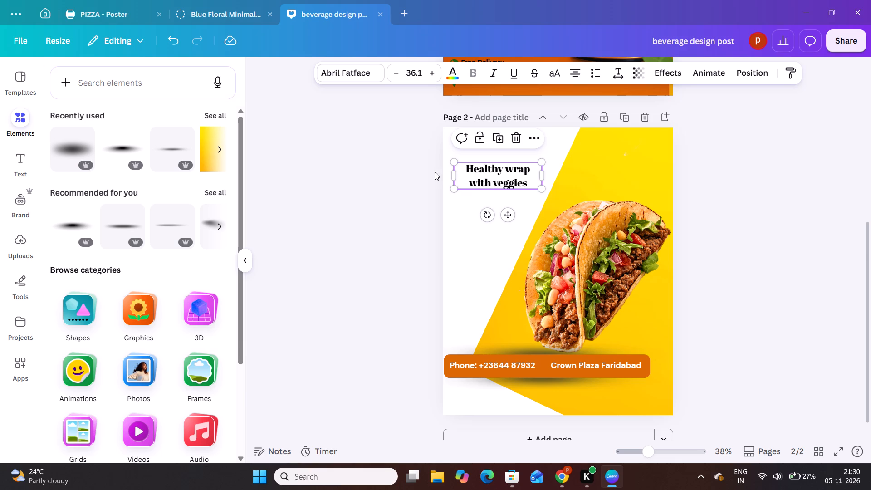
click(425, 178)
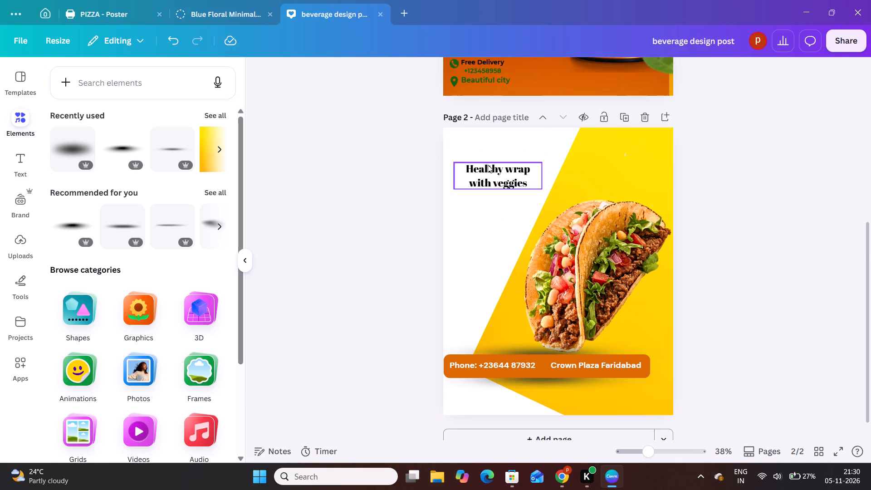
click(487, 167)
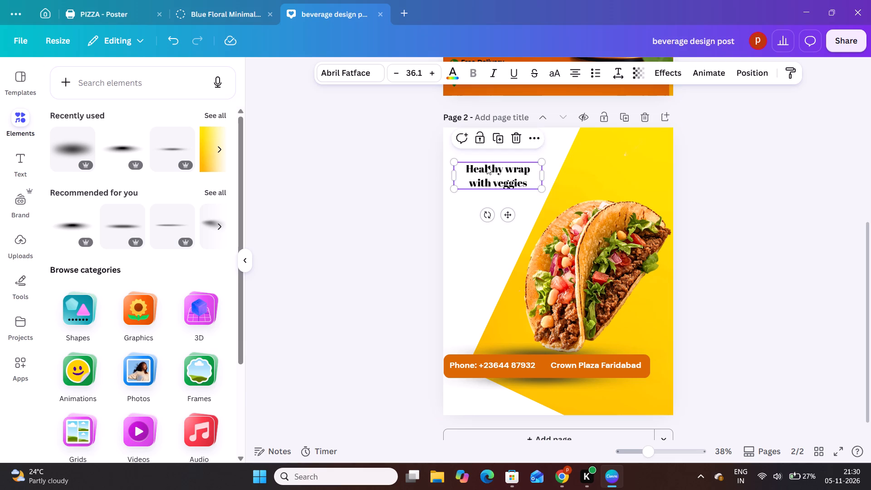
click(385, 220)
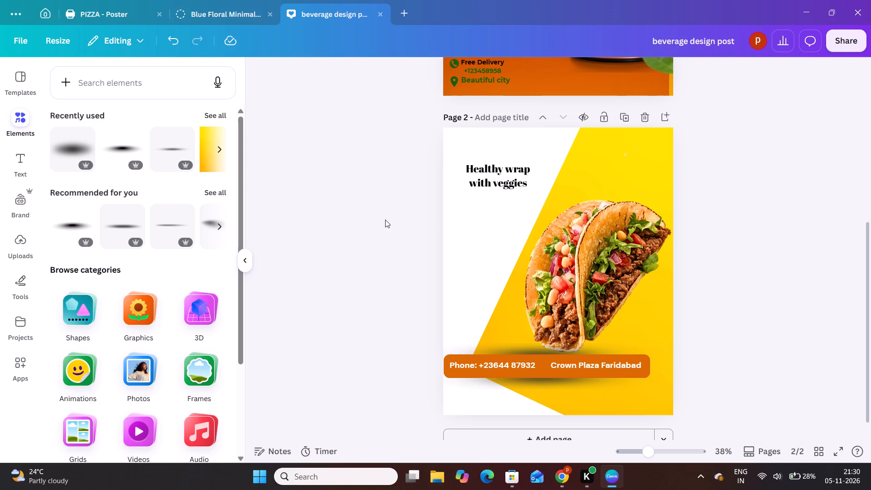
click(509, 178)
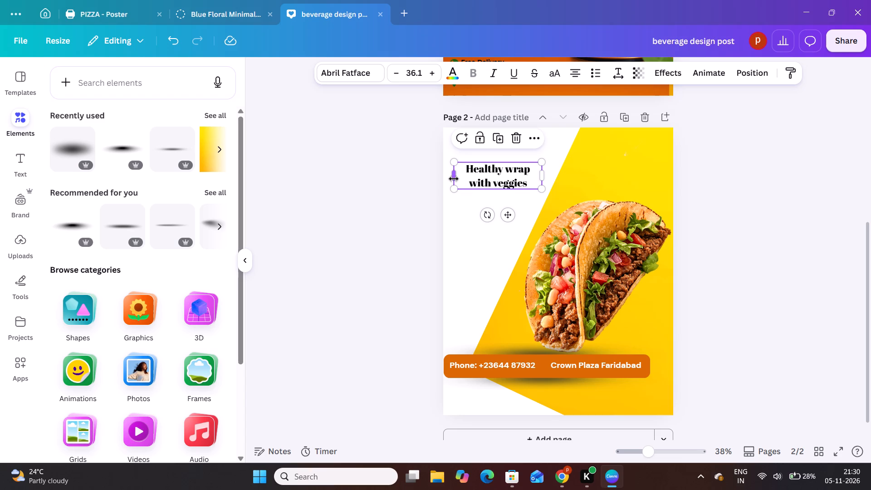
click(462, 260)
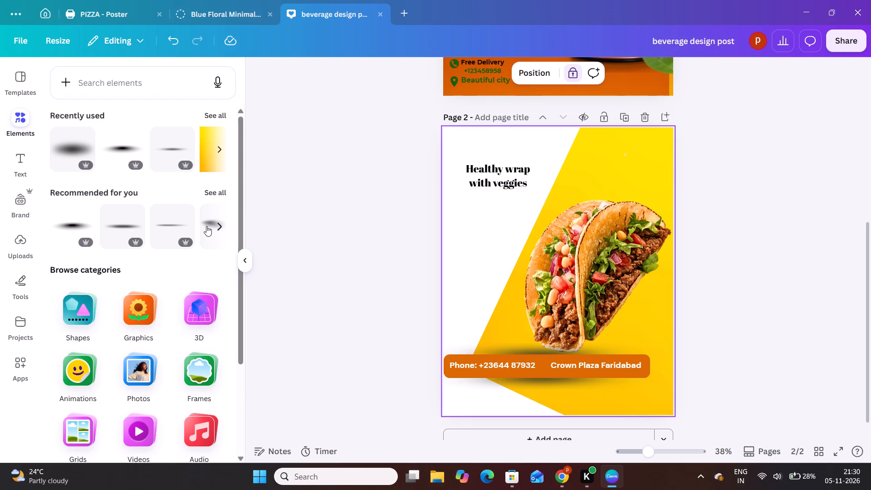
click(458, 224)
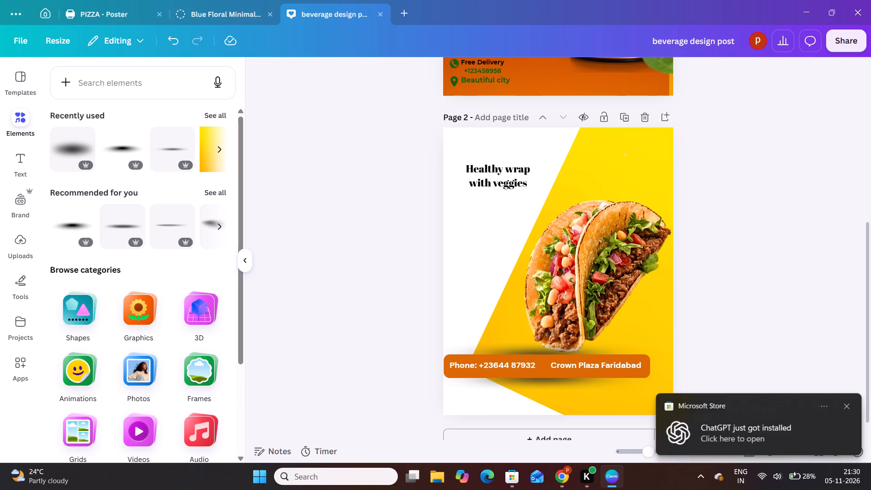
Search the elements for "brown background" and add the plain brown square graphic to page 2.
click(94, 77)
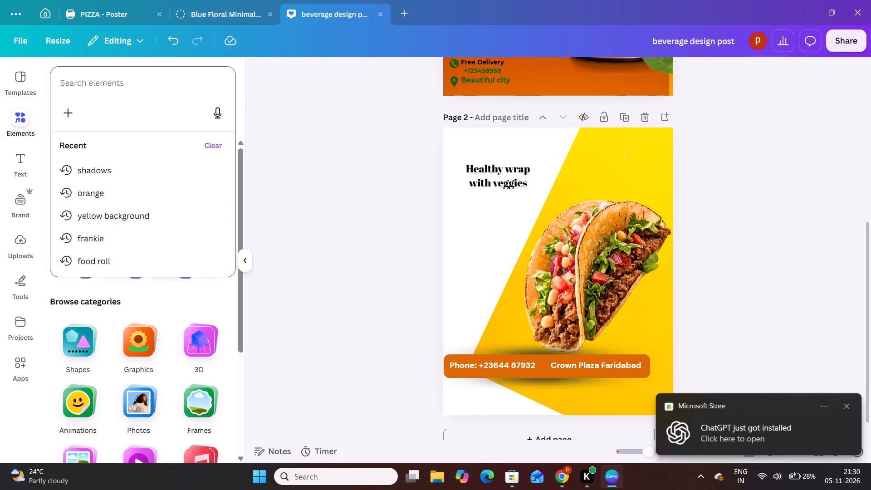
text(bro)
text(wn)
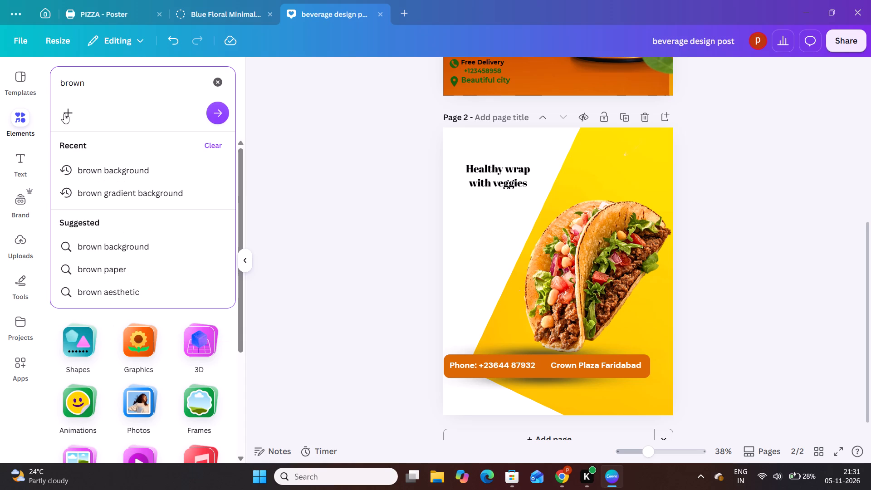
click(118, 171)
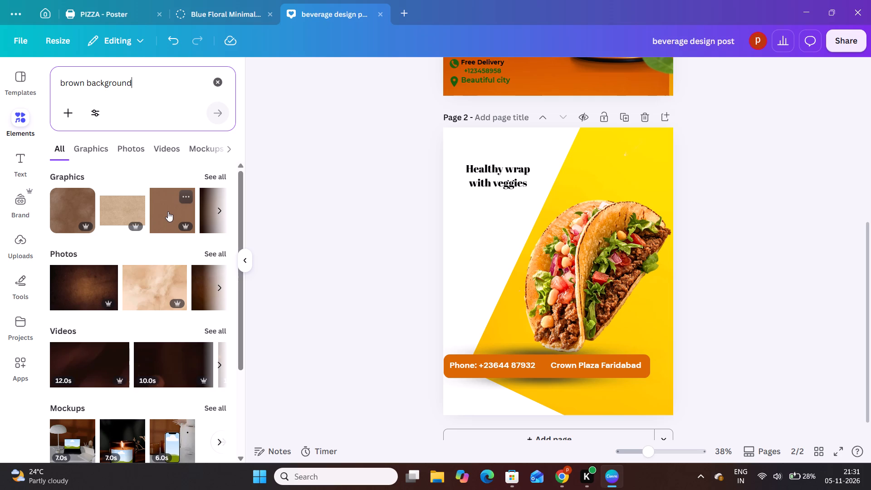
click(168, 211)
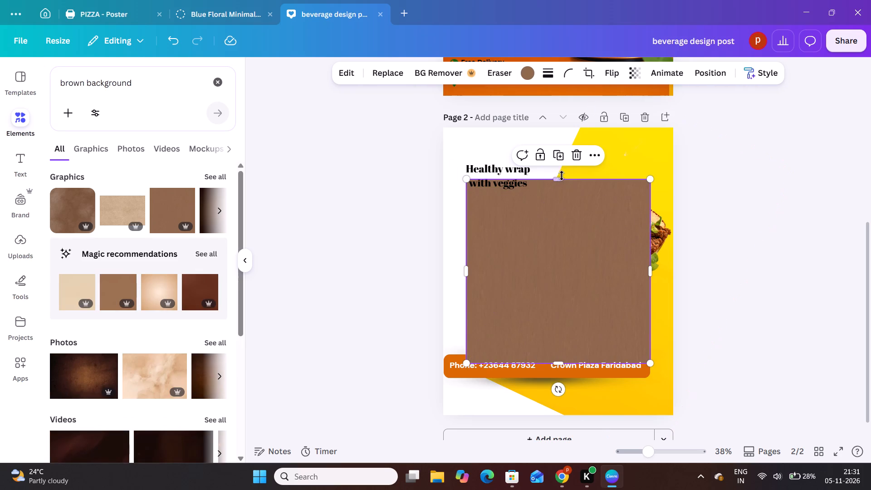
Move the brown square partly off the page's left edge behind the tagline and stretch its upper edge to the page top.
drag(535, 212, 436, 176)
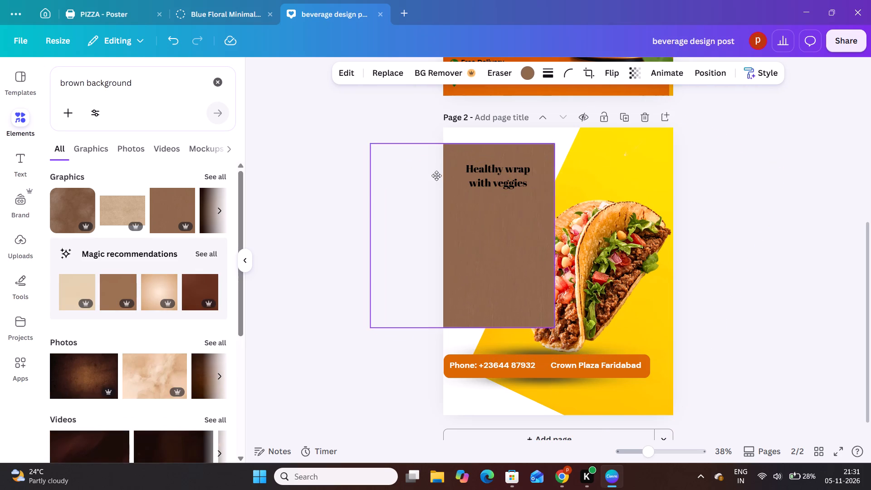
drag(436, 176, 425, 172)
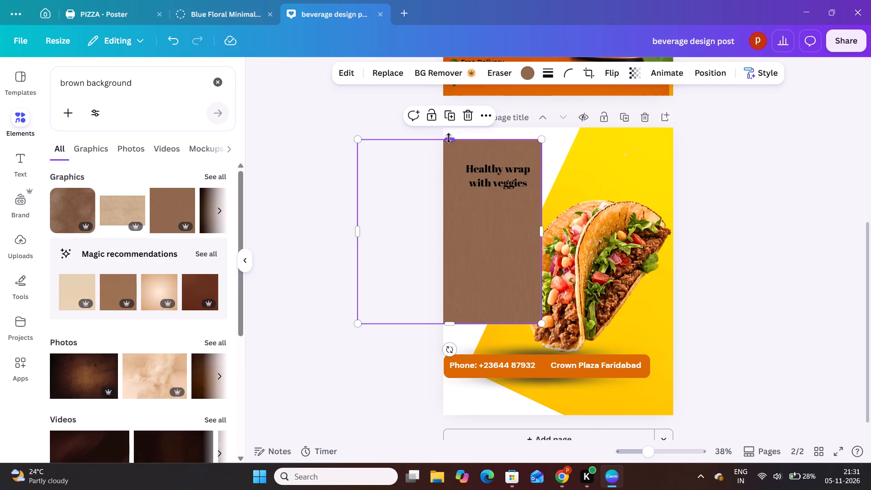
drag(449, 138, 447, 124)
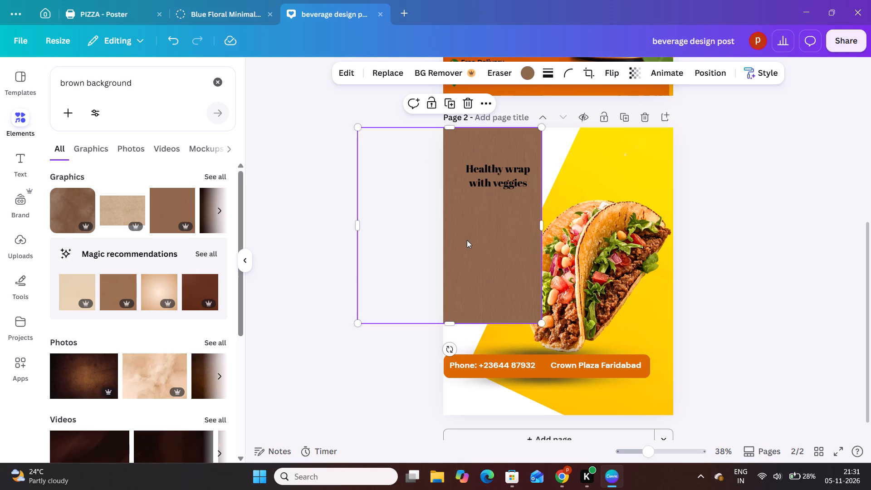
drag(467, 240, 435, 240)
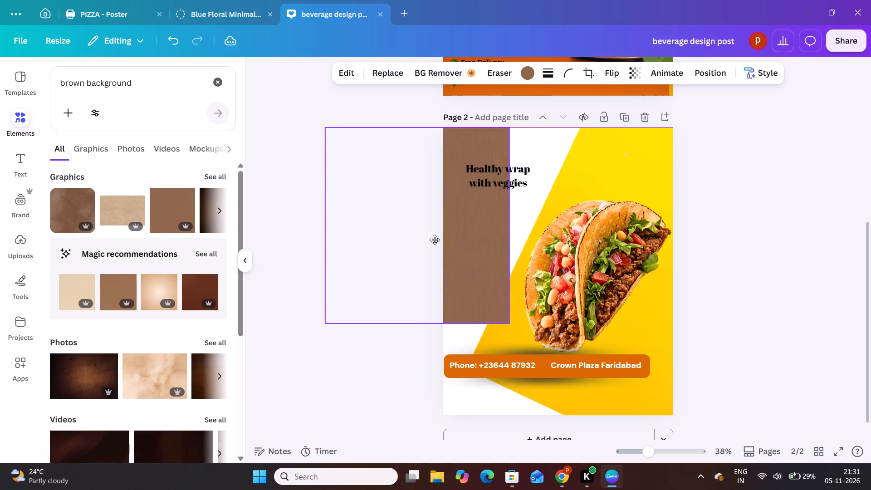
drag(435, 240, 419, 234)
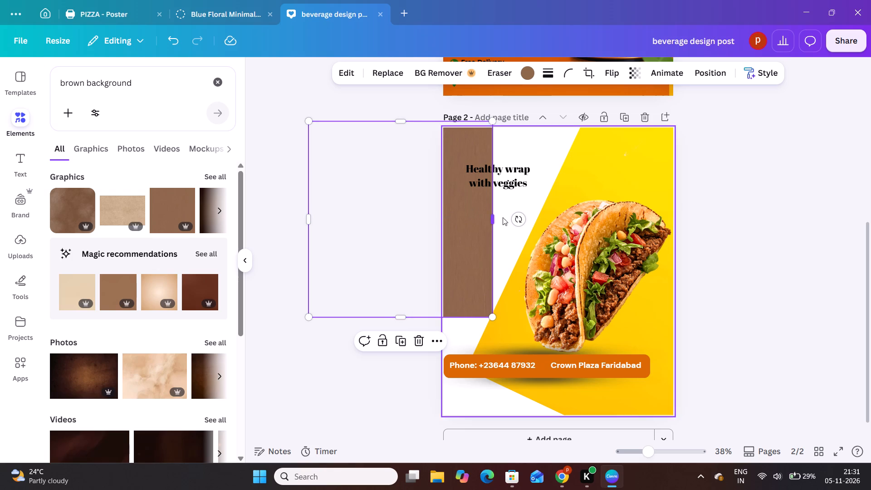
Rotate the brown shape clockwise to about 25° and move it right toward the yellow area's slanted edge.
drag(519, 219, 475, 240)
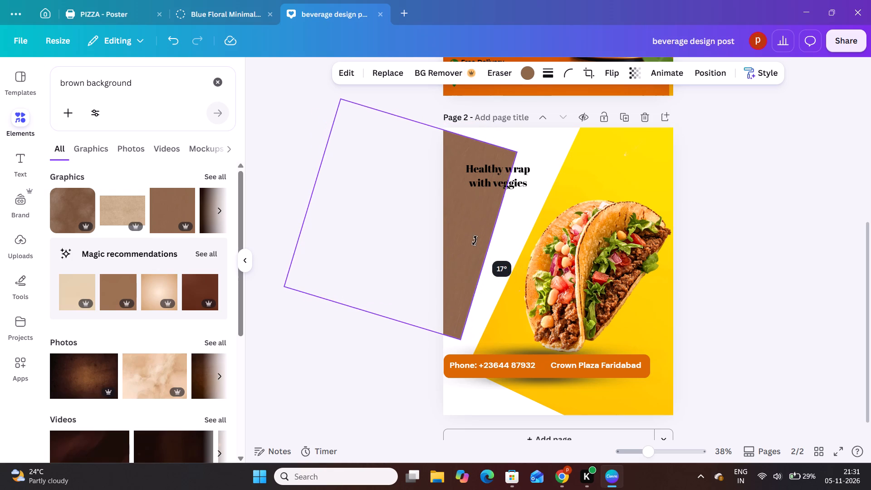
drag(475, 240, 467, 235)
drag(475, 216, 488, 216)
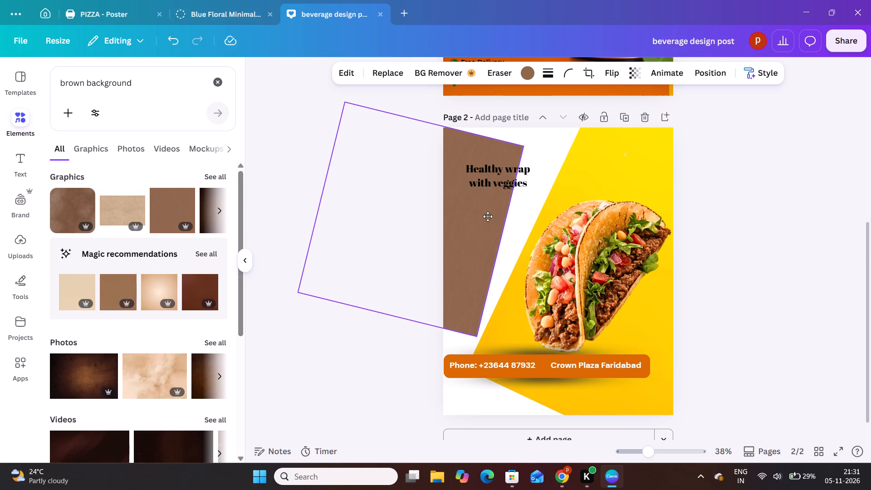
drag(488, 216, 493, 216)
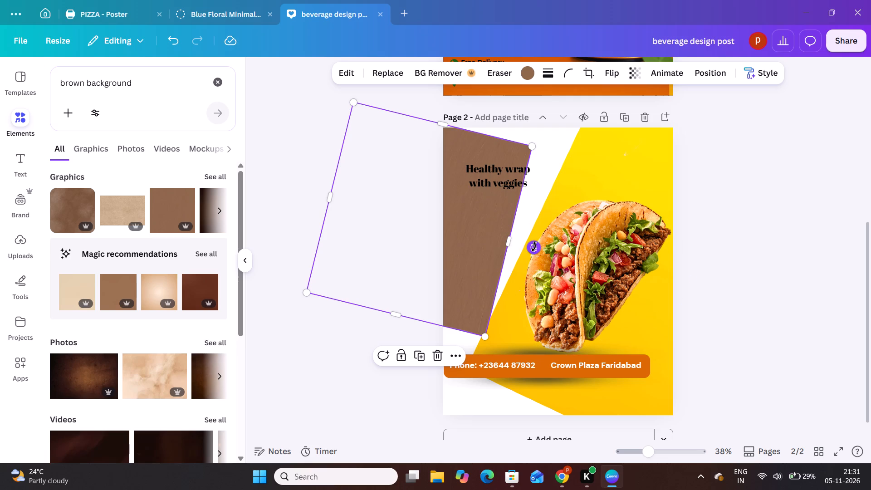
drag(534, 247, 484, 248)
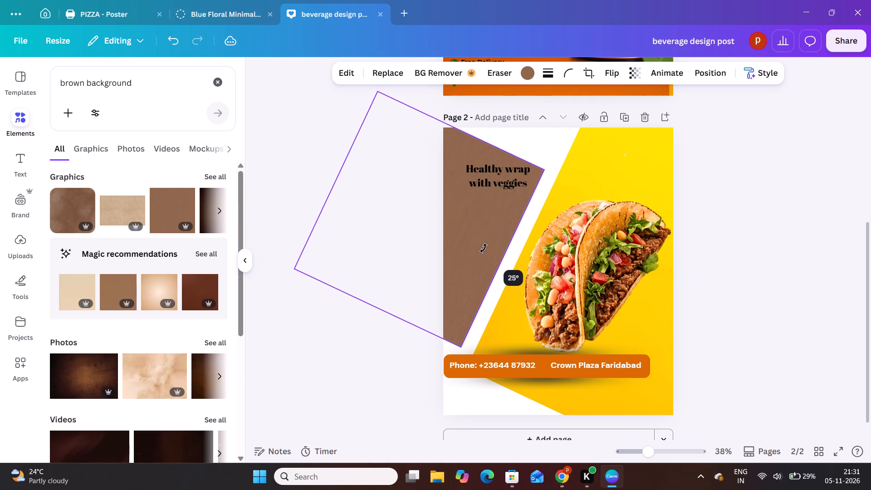
drag(484, 248, 479, 246)
drag(484, 243, 496, 237)
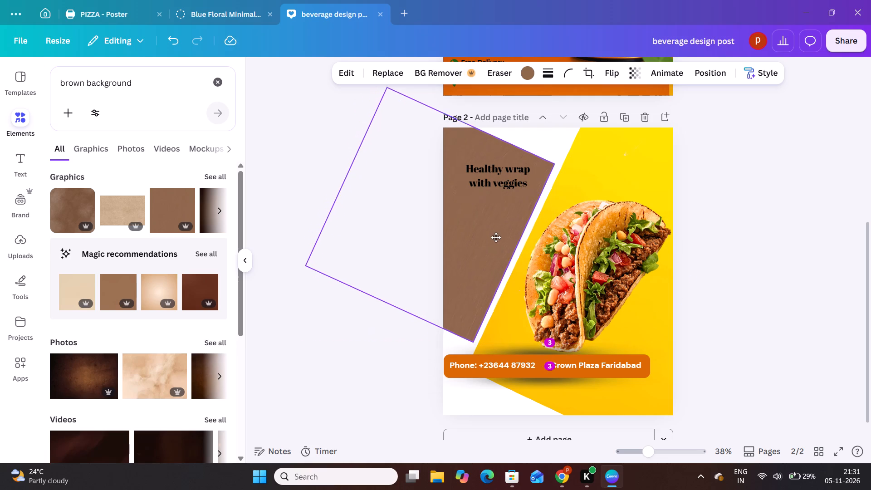
drag(496, 237, 505, 235)
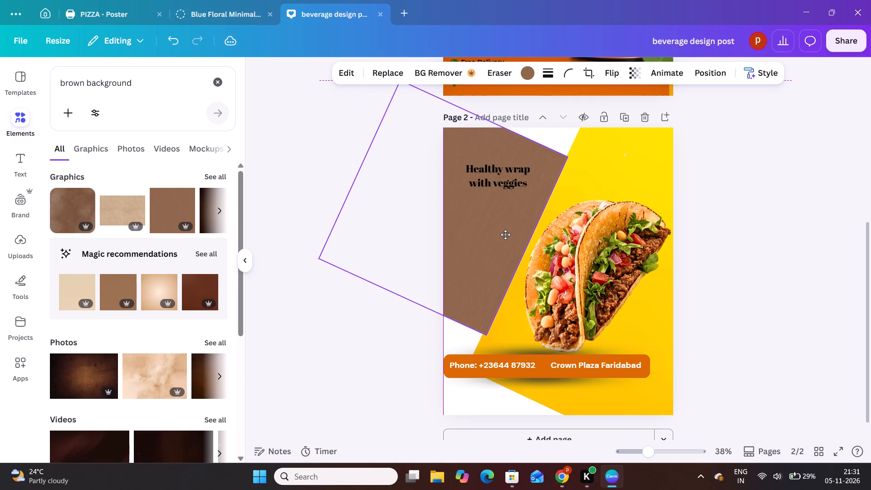
drag(505, 235, 505, 235)
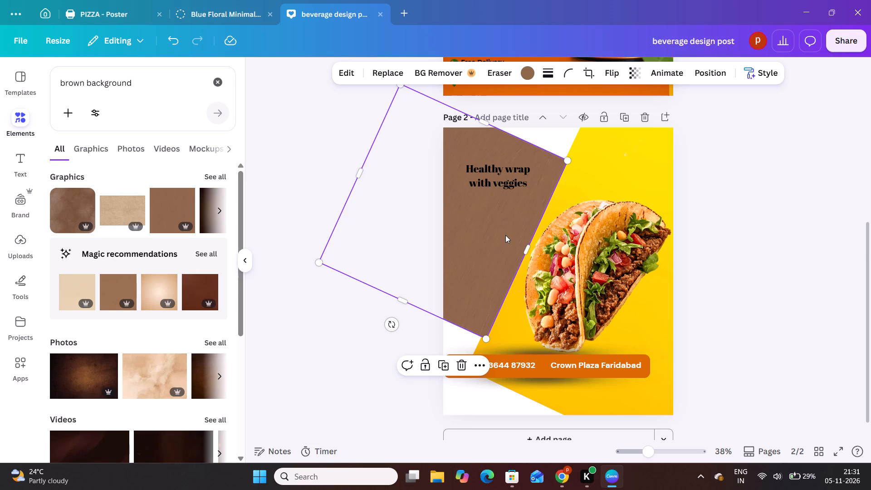
Shift the brown shape up to the page's top edge and fine-tune its position and rotation to line up with the yellow diagonal.
drag(499, 230, 497, 216)
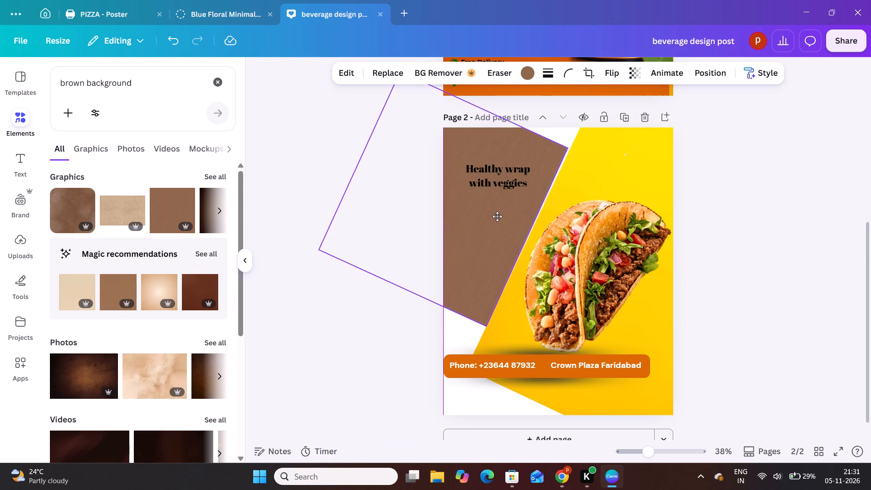
drag(497, 216, 512, 198)
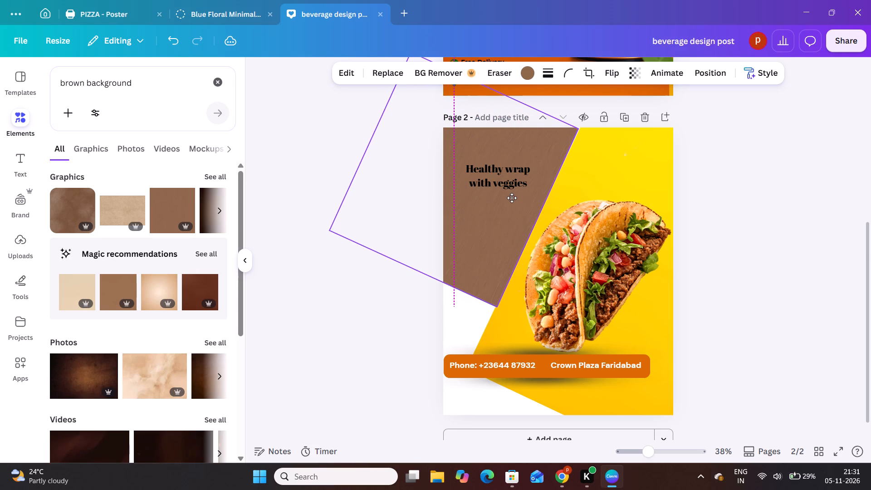
drag(512, 198, 515, 196)
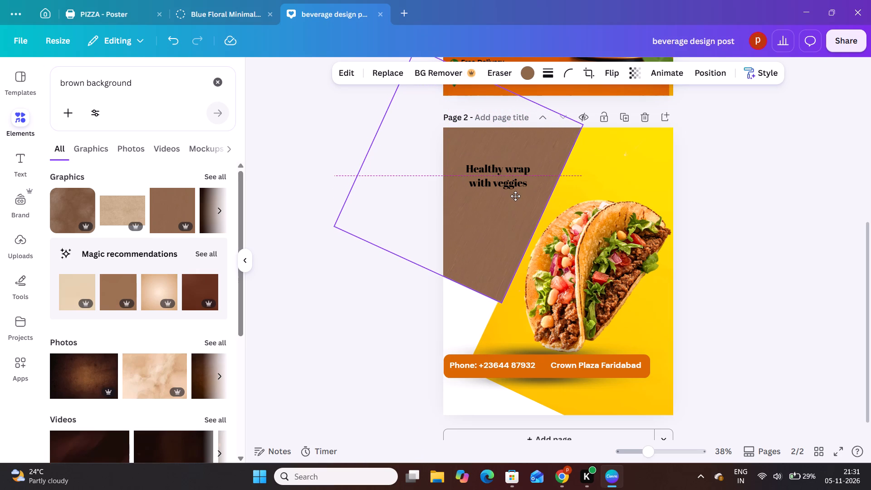
drag(515, 196, 513, 195)
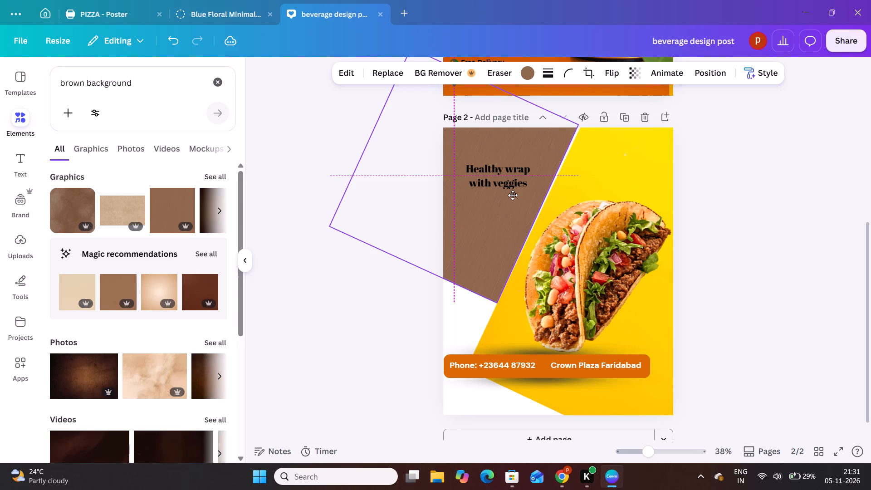
drag(513, 195, 514, 196)
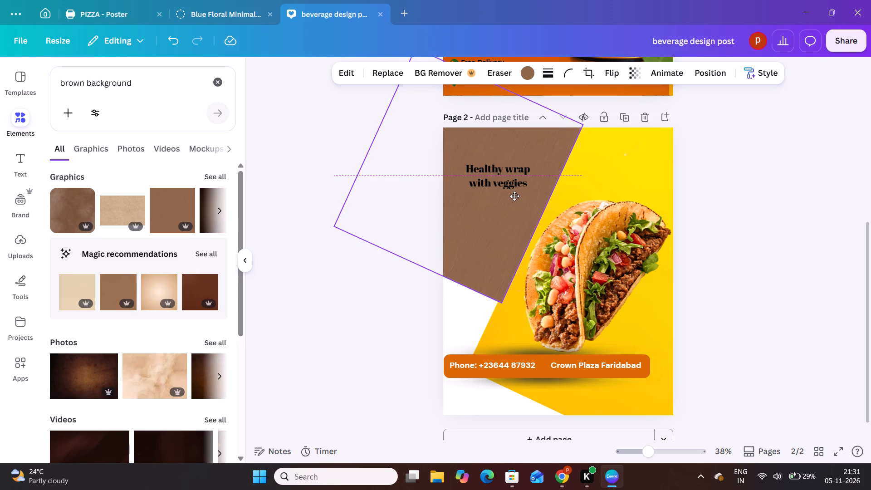
drag(514, 196, 514, 196)
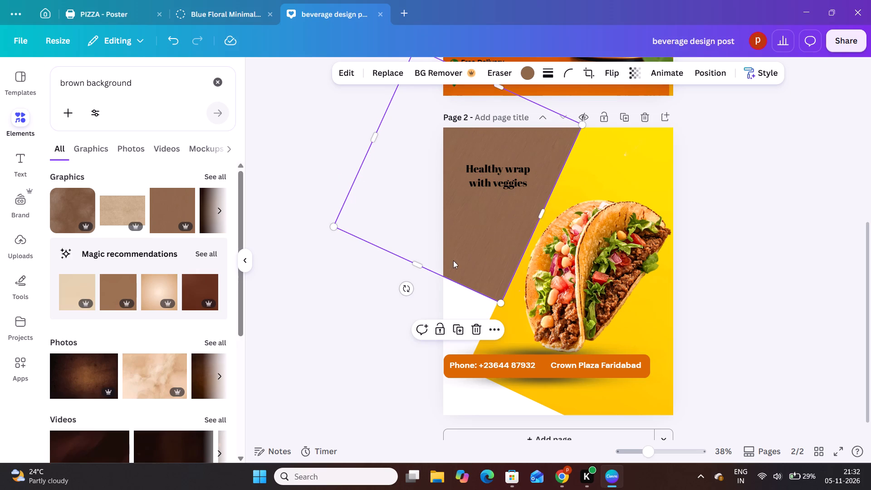
click(400, 290)
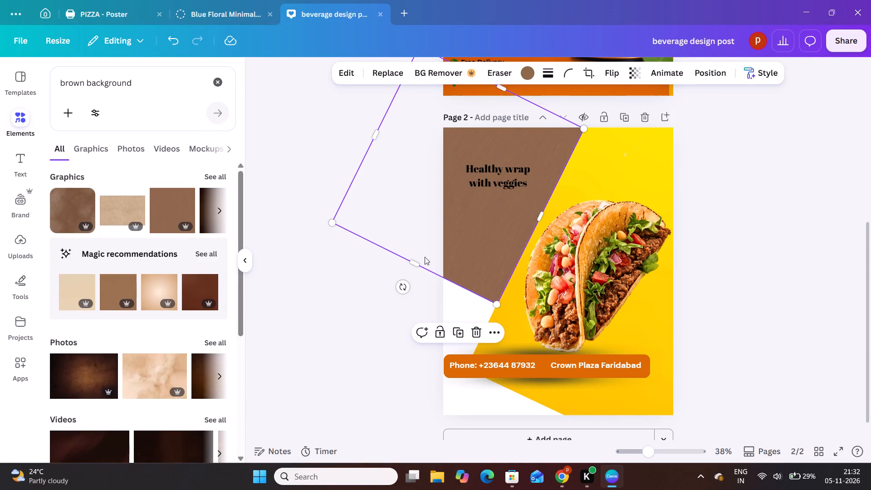
Lengthen the brown shape to about 1,002 at its lower end and reposition it against the yellow diagonal.
click(475, 237)
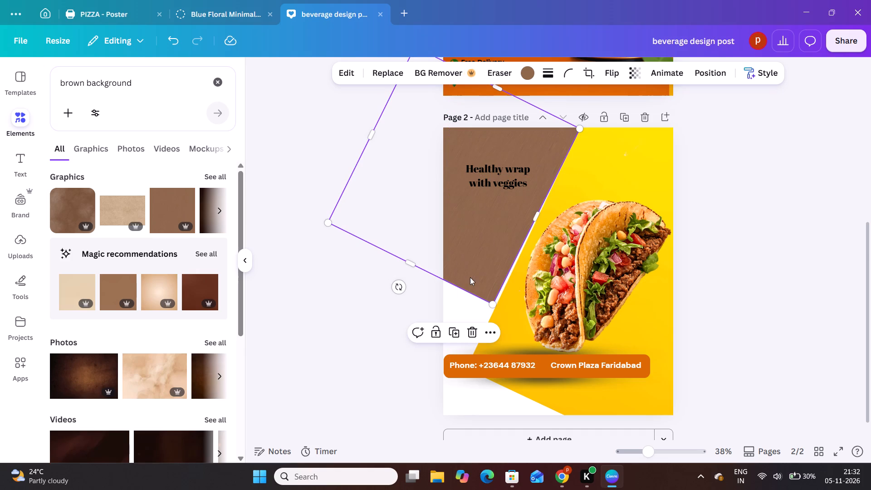
drag(494, 304, 491, 318)
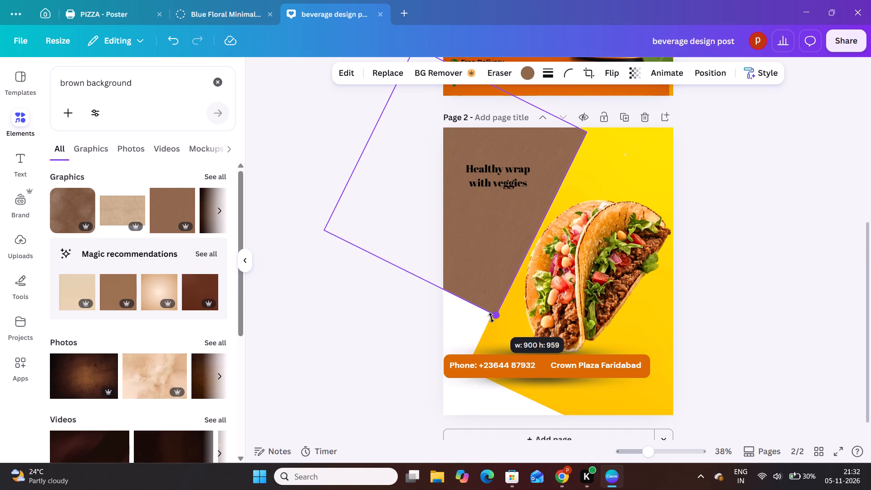
drag(491, 318, 477, 334)
drag(494, 289, 485, 285)
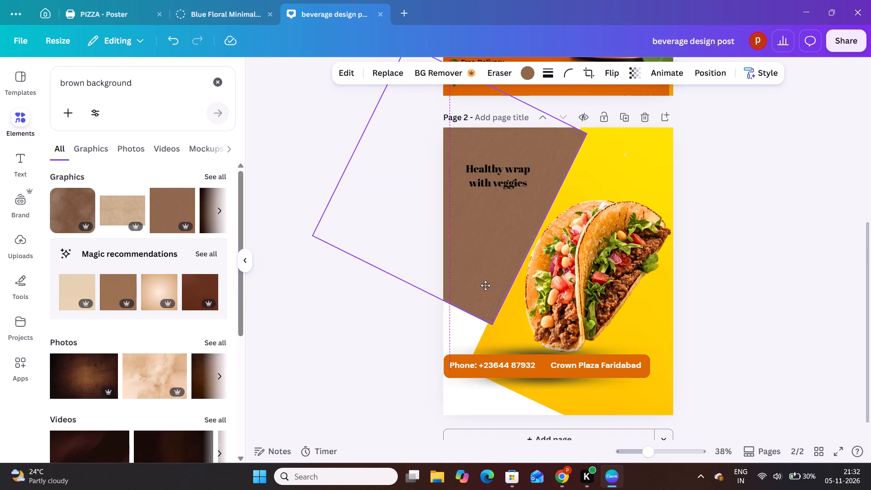
drag(485, 285, 480, 281)
click(486, 318)
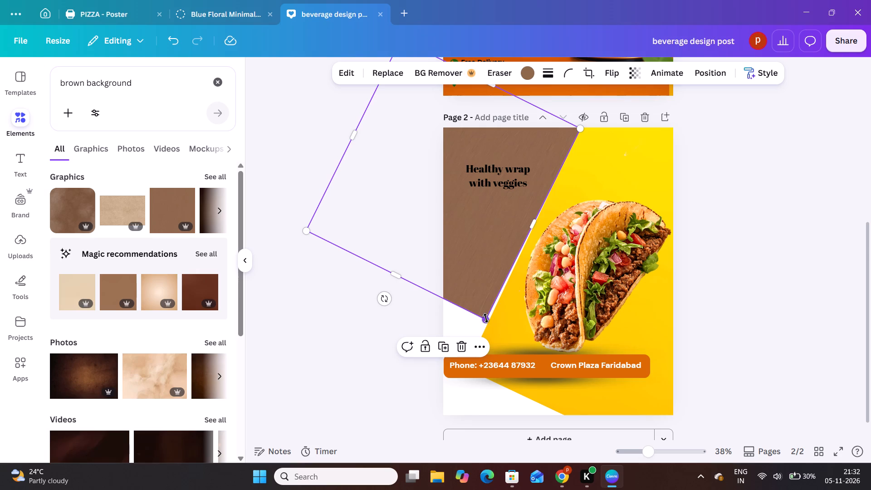
click(358, 137)
click(450, 207)
Narrow the brown shape to about 586 from its outer side and move it down along the yellow diagonal to the contact bar.
drag(353, 134, 406, 174)
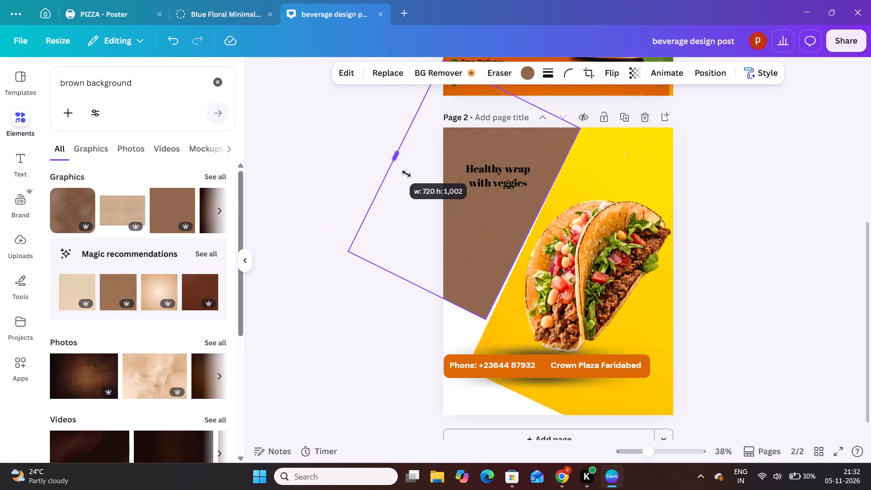
drag(406, 174, 411, 187)
drag(474, 219, 469, 230)
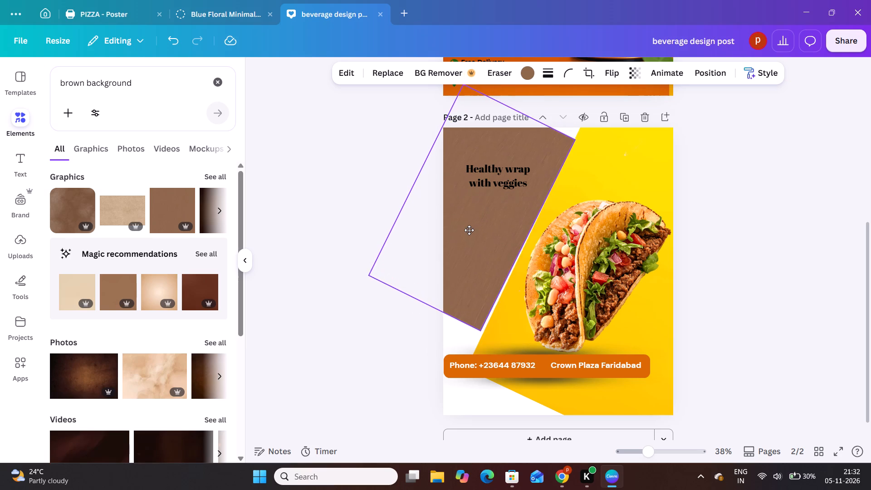
drag(469, 230, 457, 252)
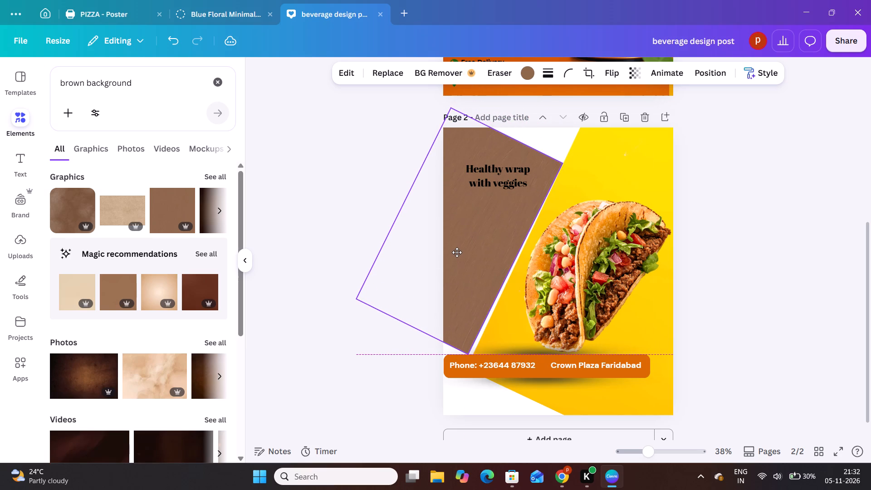
drag(457, 252, 460, 250)
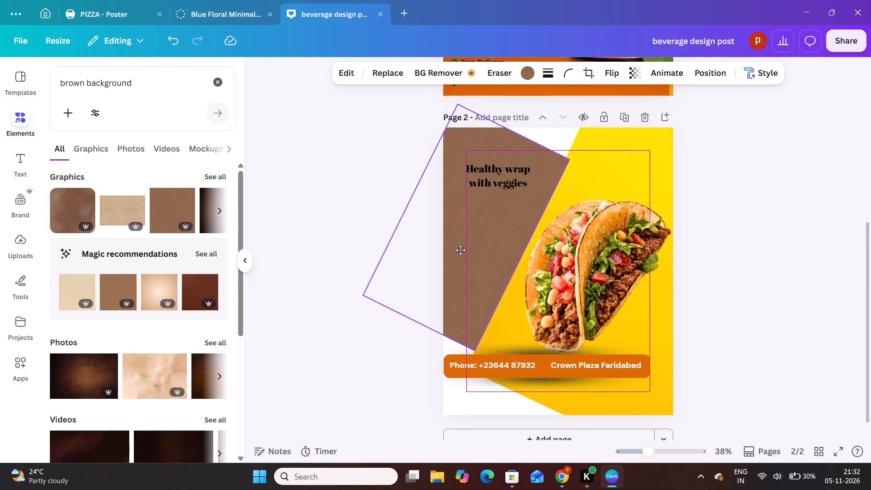
drag(460, 250, 455, 264)
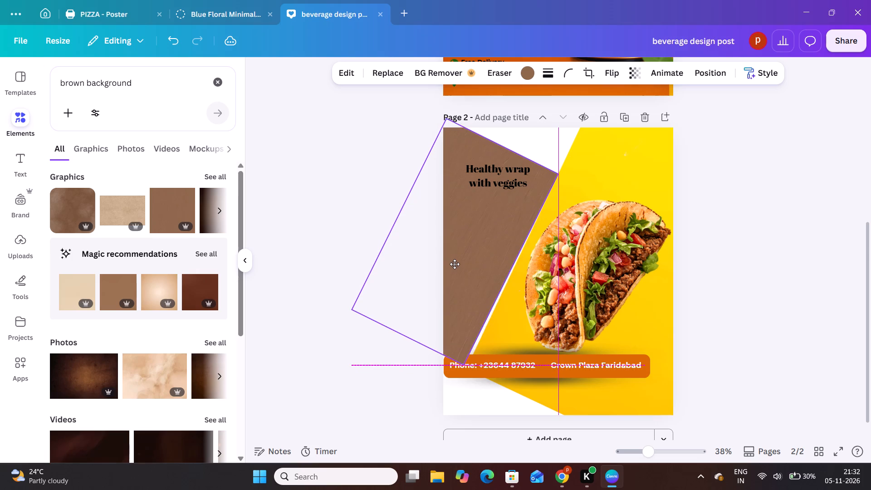
drag(455, 264, 456, 269)
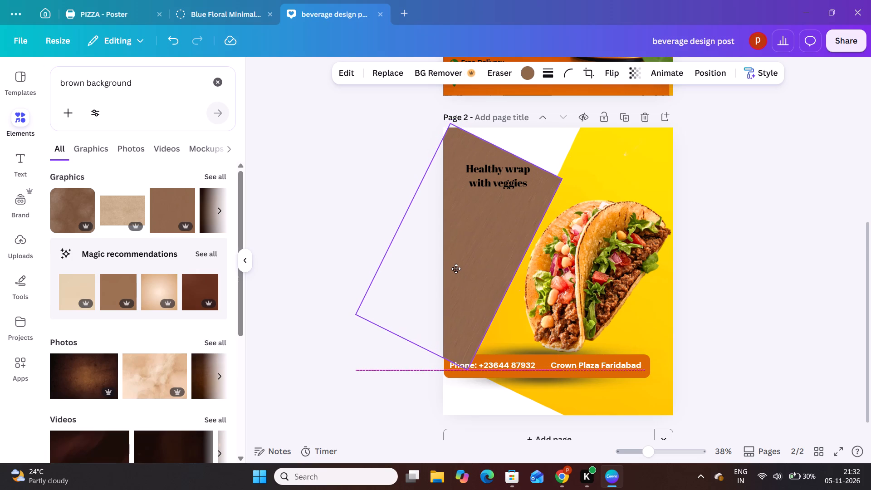
drag(456, 269, 456, 268)
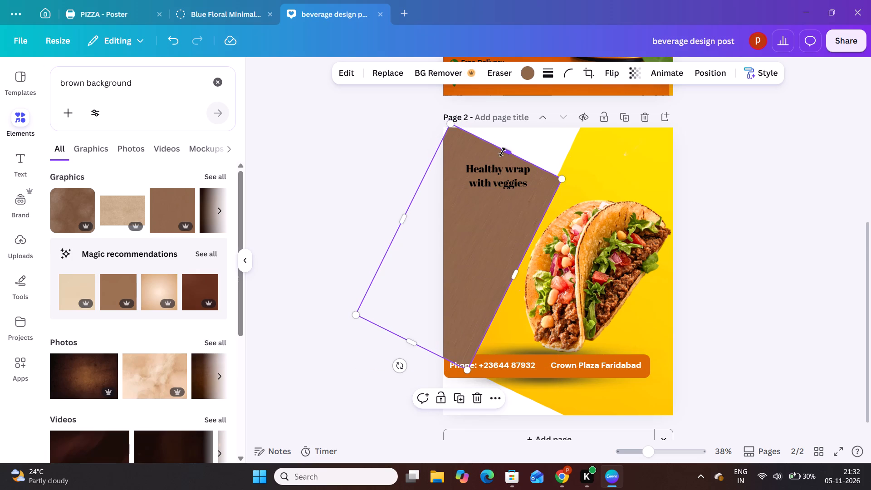
Stretch the brown shape's upper end past the page top to cover the white gap beside the yellow area.
drag(503, 152, 523, 104)
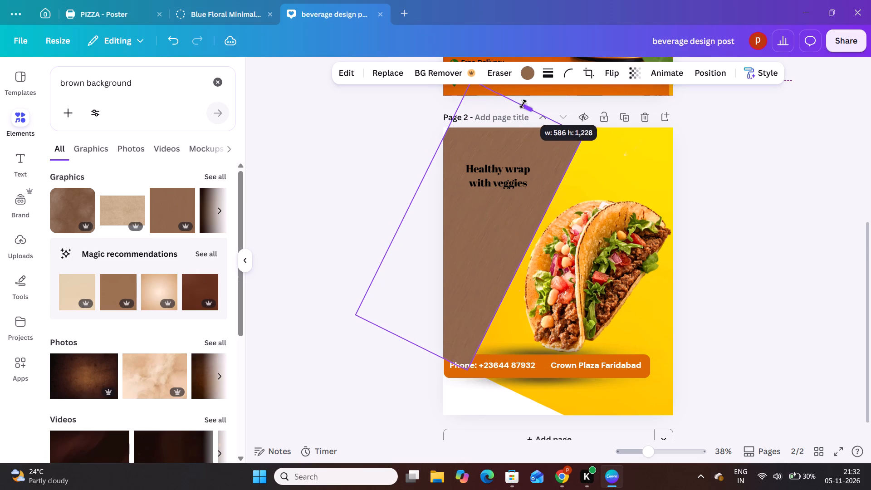
drag(523, 104, 527, 99)
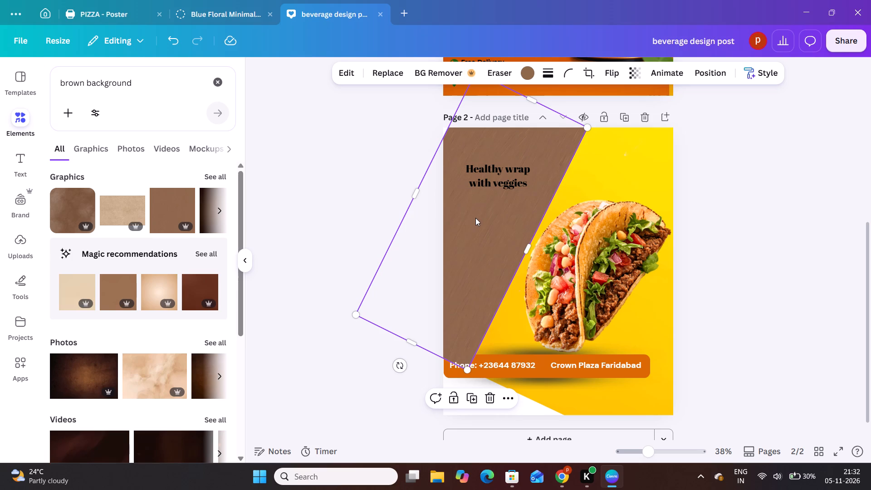
Rotate the brown shape to 25° and nudge it sideways until its edge meets the yellow diagonal.
click(483, 216)
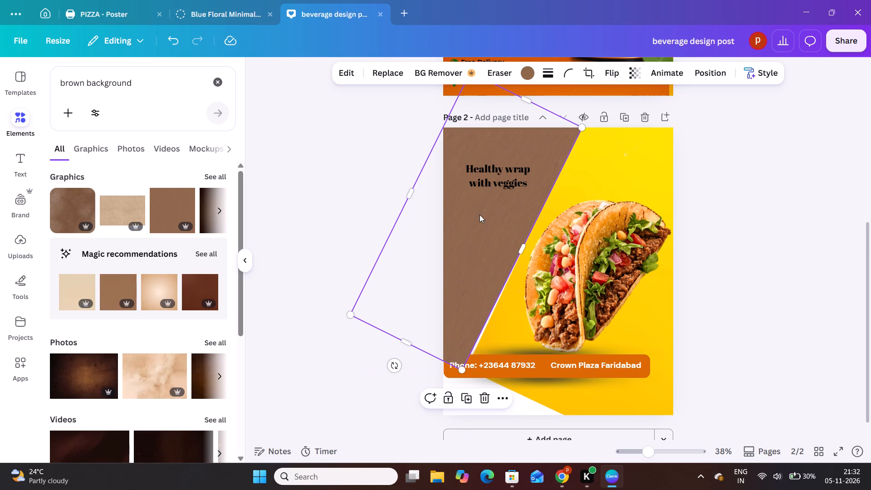
click(392, 365)
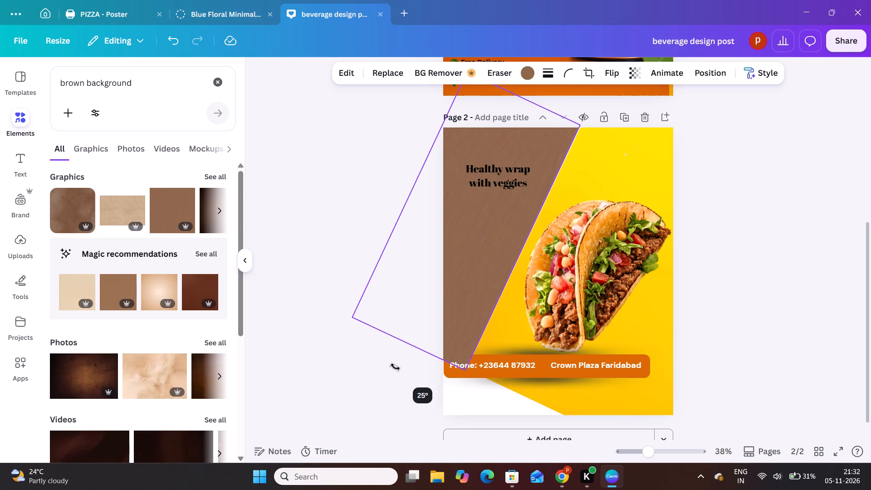
click(485, 274)
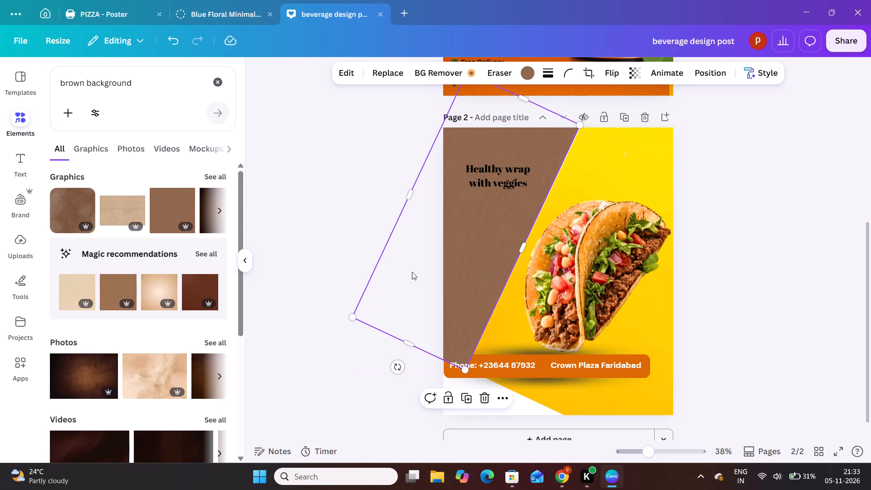
click(322, 268)
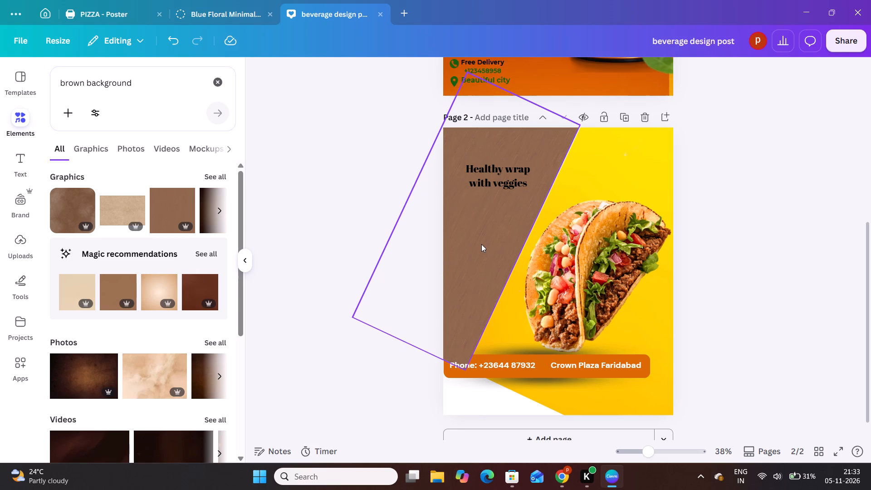
click(481, 244)
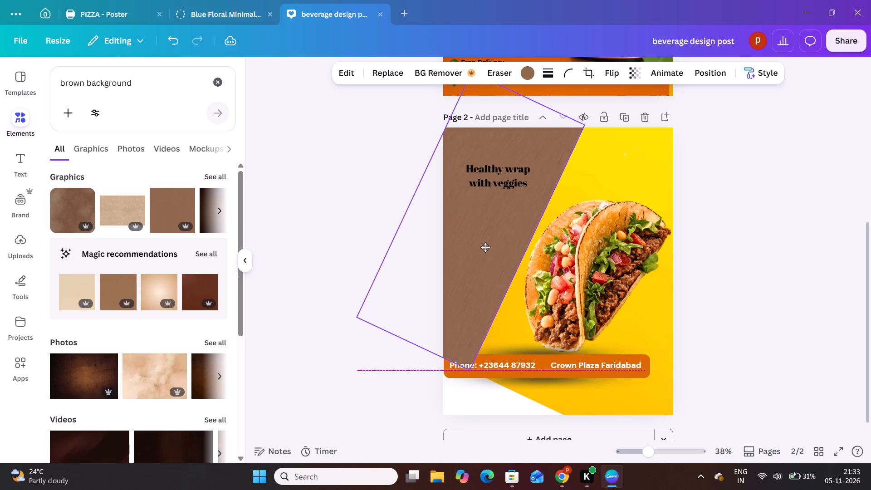
click(318, 236)
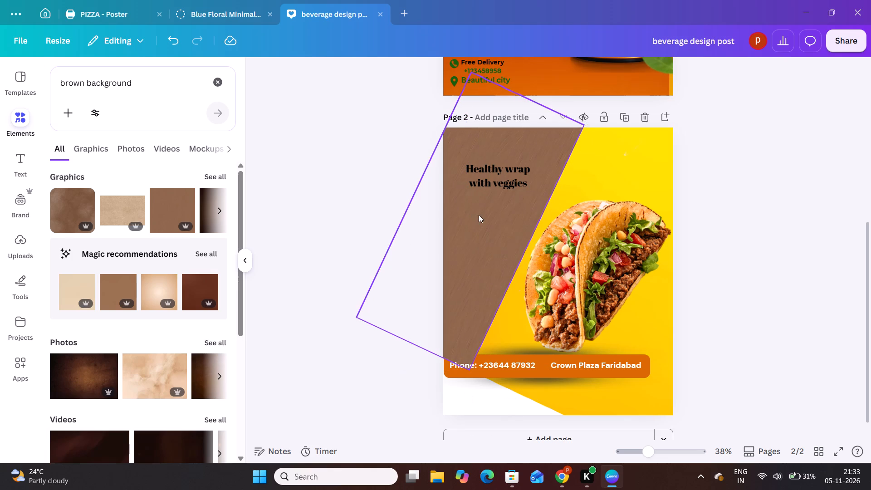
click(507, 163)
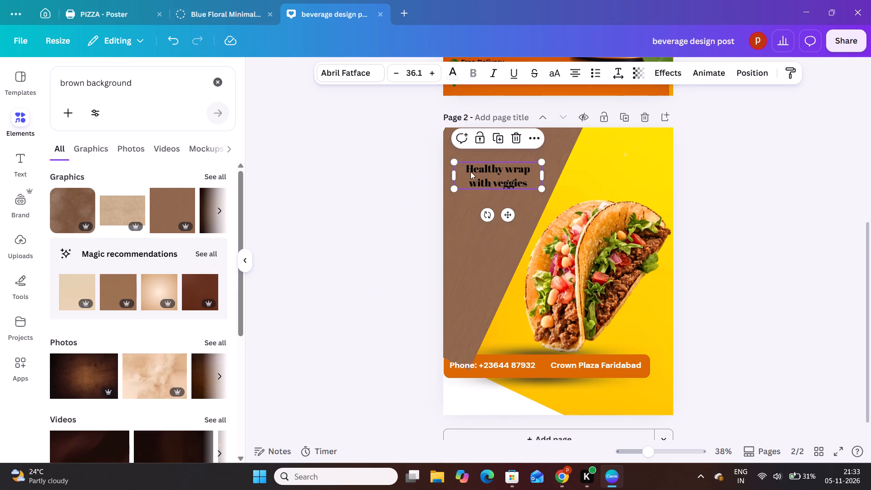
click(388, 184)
Send the brown shape one layer backward so it sits behind the orange contact bar.
click(481, 258)
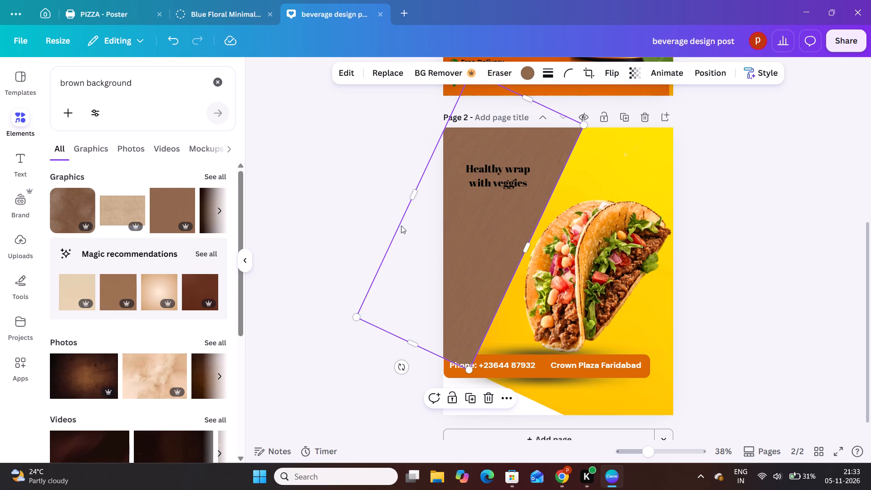
click(713, 71)
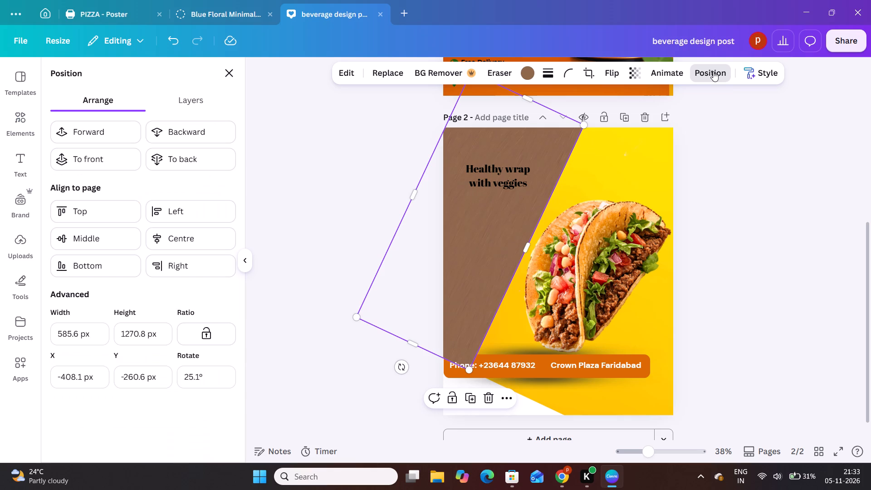
click(184, 135)
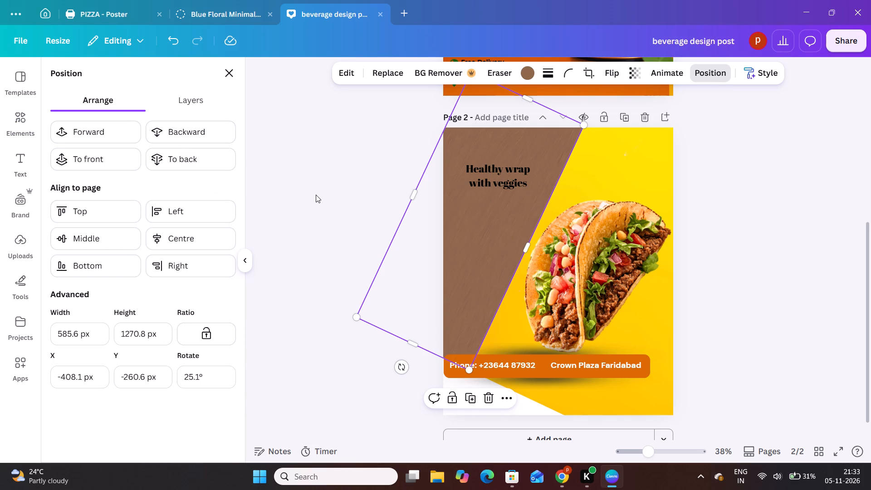
click(316, 195)
click(316, 195)
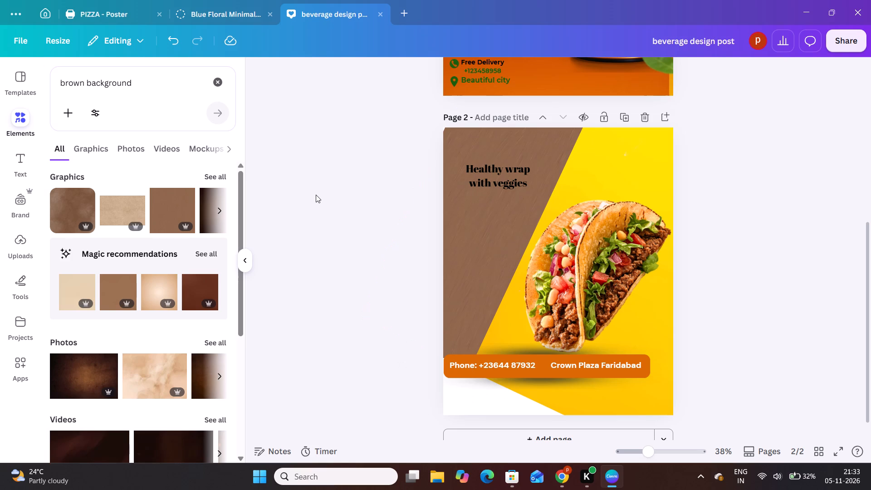
Nudge the phone text slightly inward along the orange contact bar, towards the location text.
click(484, 360)
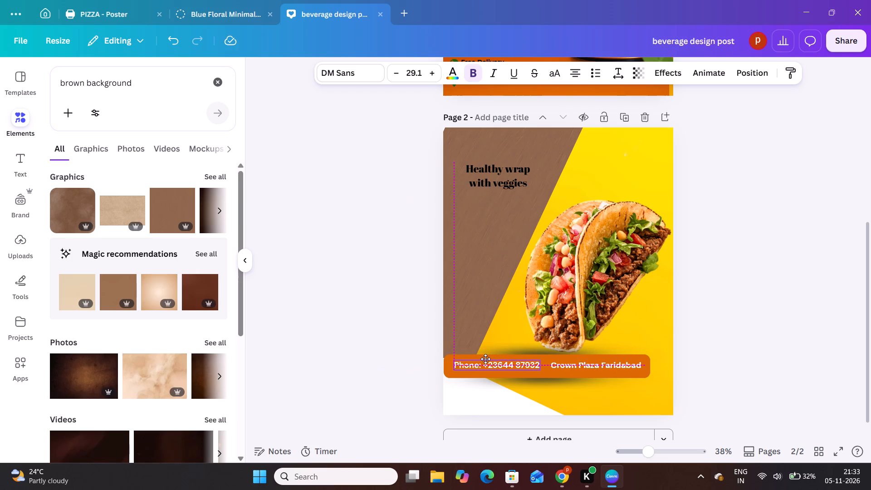
click(379, 369)
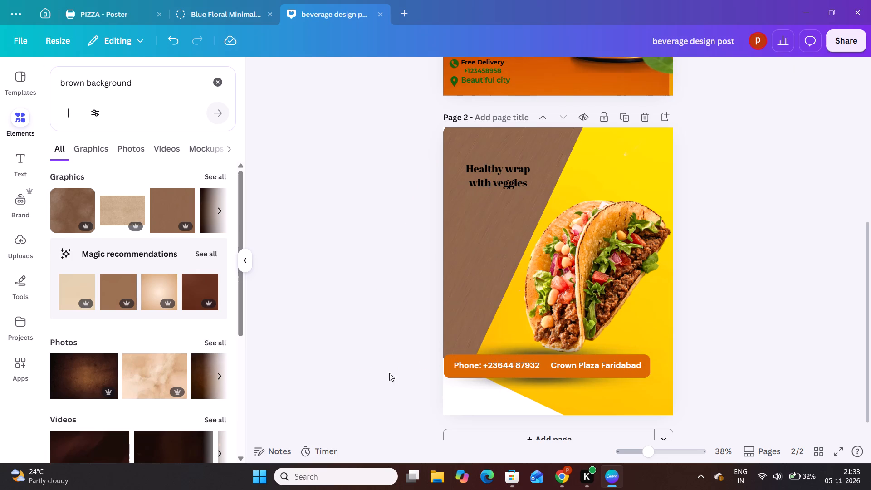
Move the wide shadow graphic up behind the orange contact bar and centre it horizontally on the page.
click(543, 373)
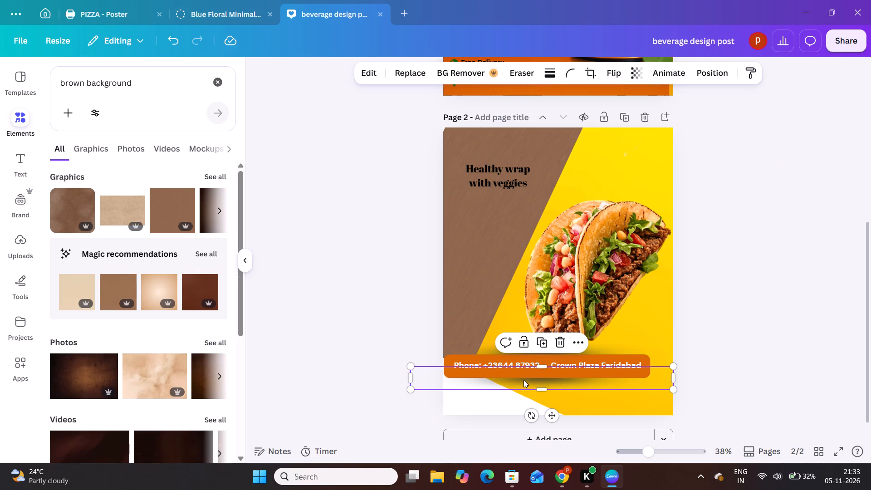
drag(524, 380, 538, 367)
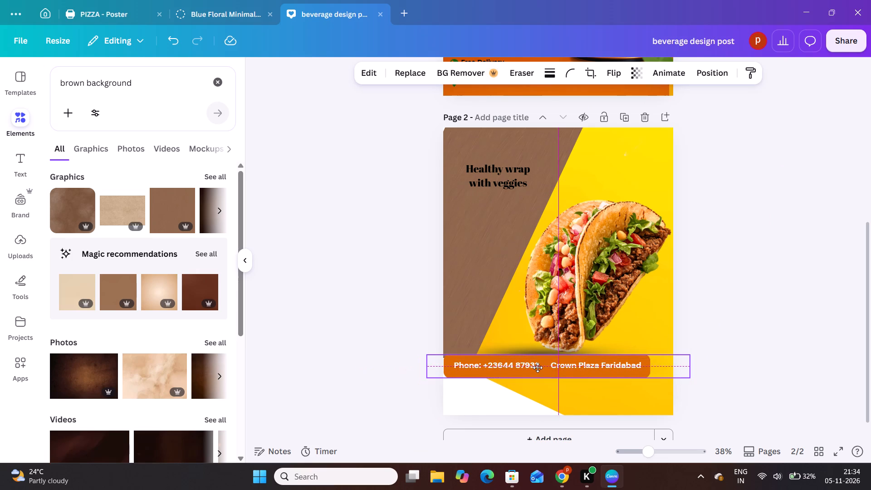
drag(538, 367, 543, 367)
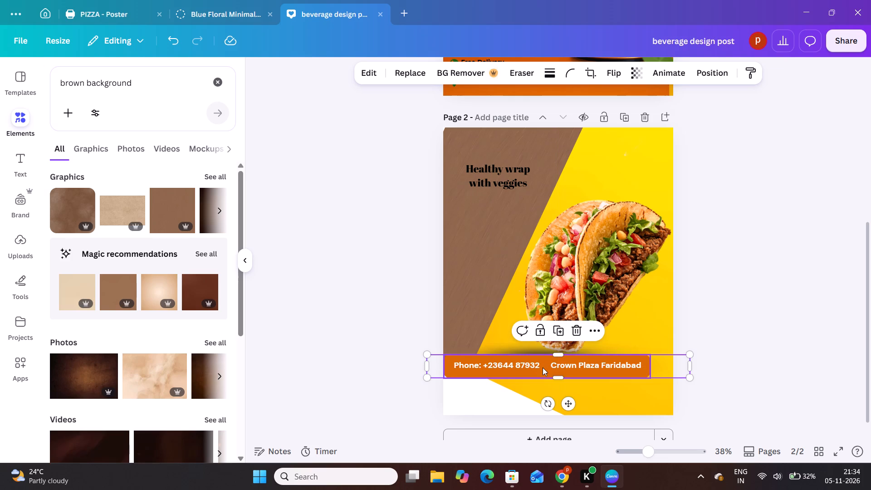
click(367, 356)
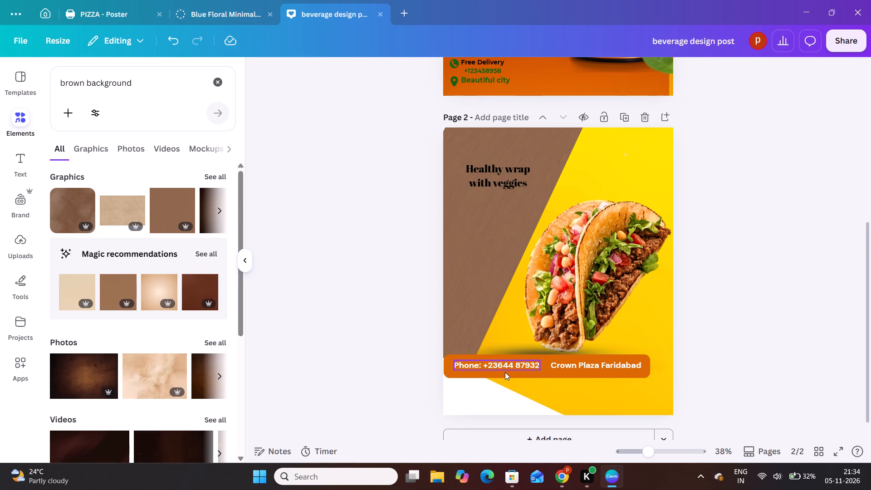
Nudge the orange contact bar slightly upward behind its phone and location text.
click(534, 373)
click(556, 332)
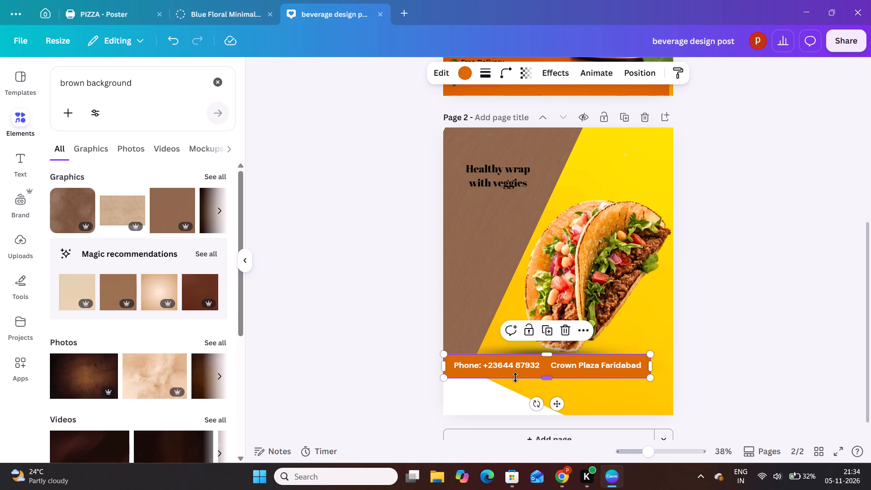
click(395, 366)
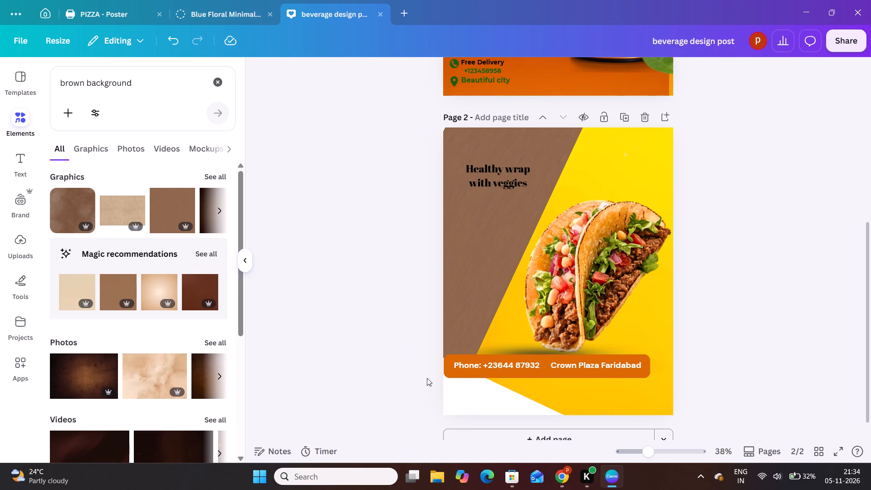
click(487, 373)
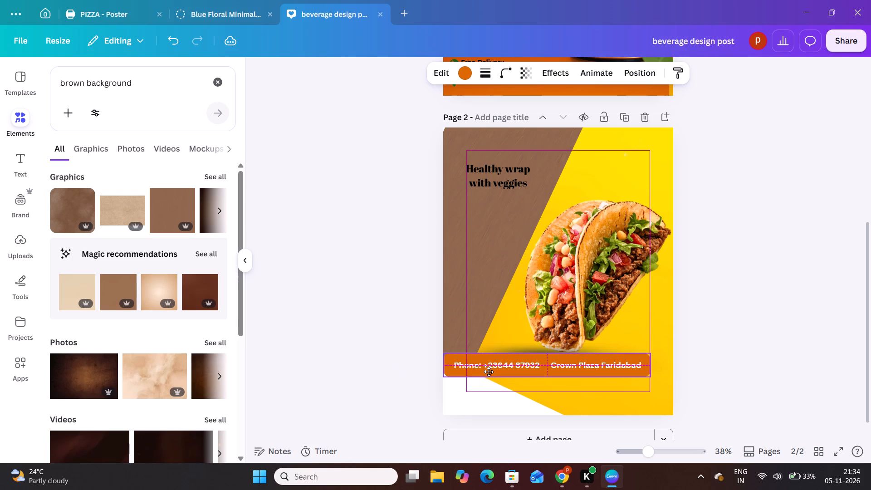
click(403, 363)
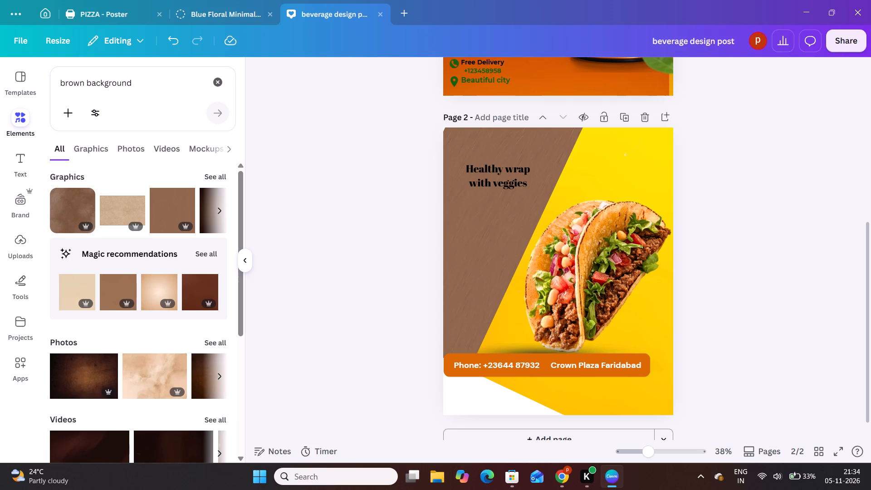
Search the elements for "orange background" and add the plain orange photo to page 2.
drag(137, 84, 55, 77)
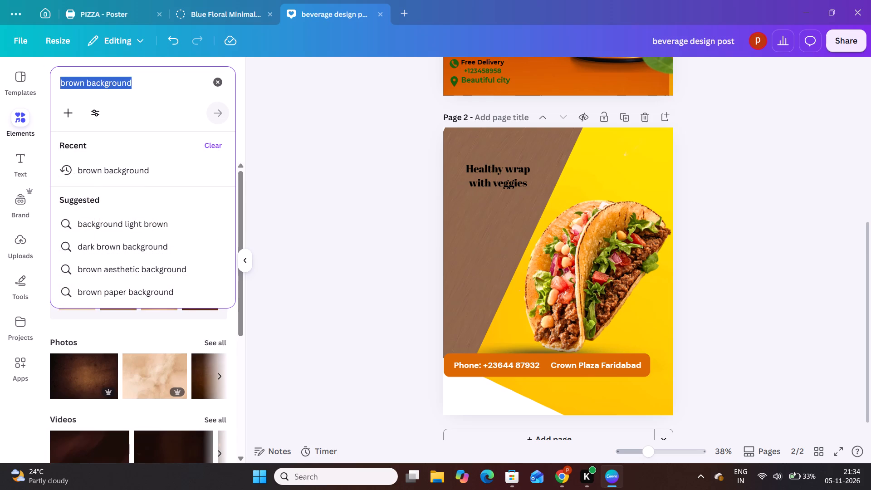
drag(55, 77, 54, 78)
text(orange)
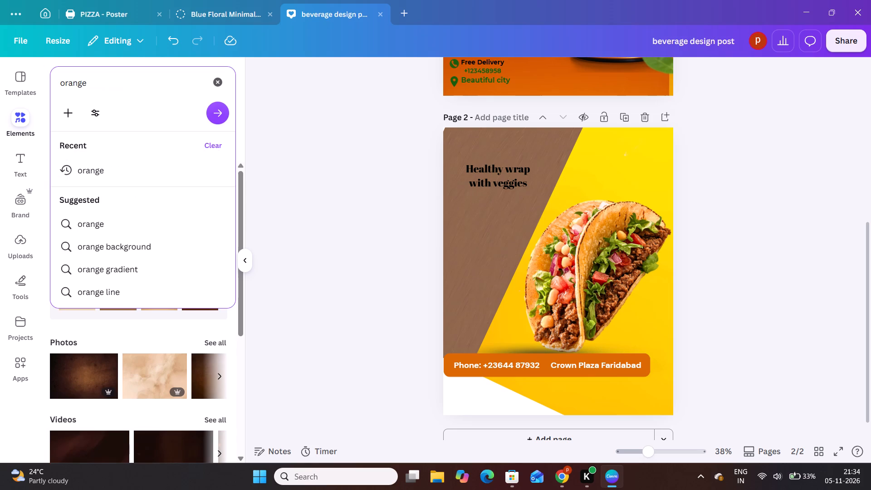
click(131, 227)
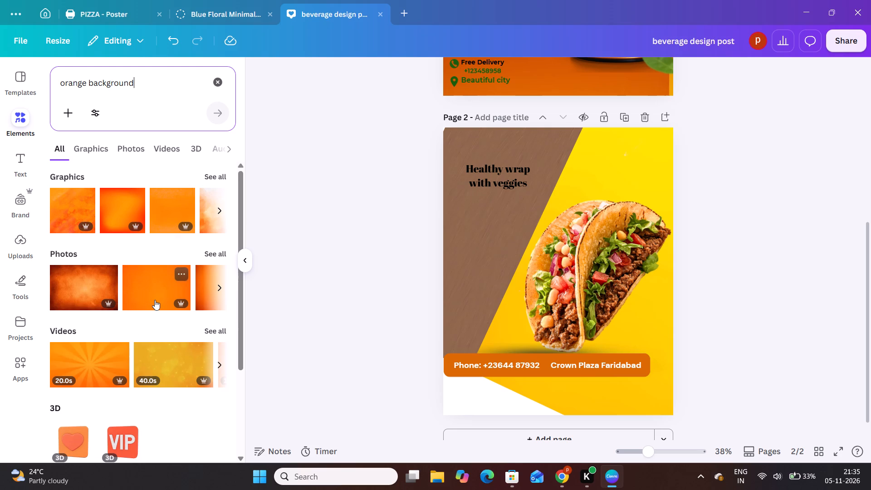
click(155, 300)
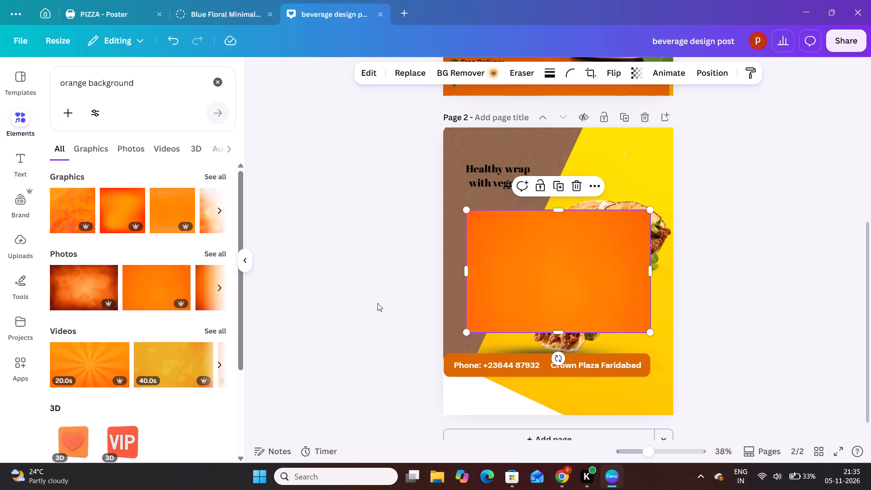
Crop the orange photo to a thin strip and place it partly off the page's bottom-left corner, below the contact bar.
drag(558, 210, 543, 295)
drag(540, 316, 489, 402)
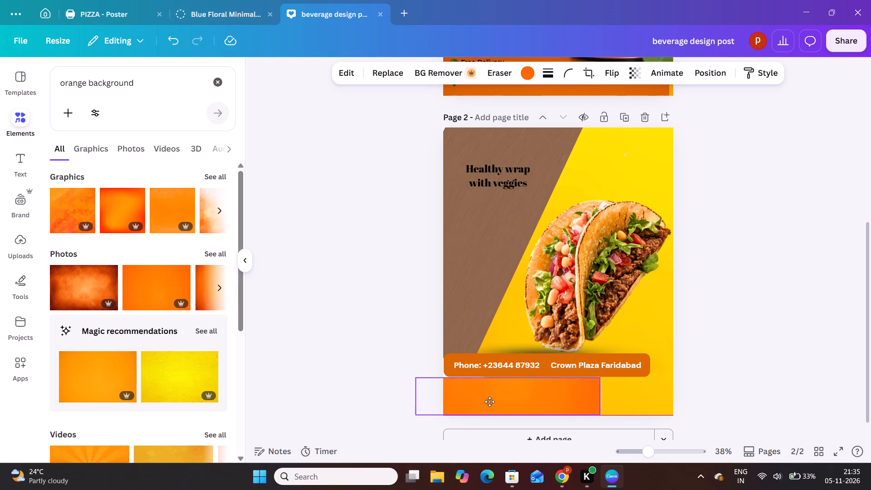
drag(489, 402, 386, 400)
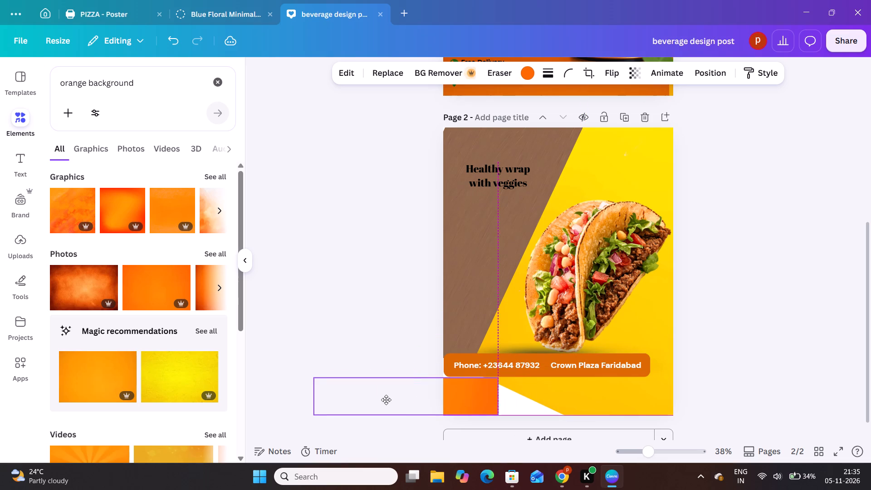
drag(386, 400, 377, 398)
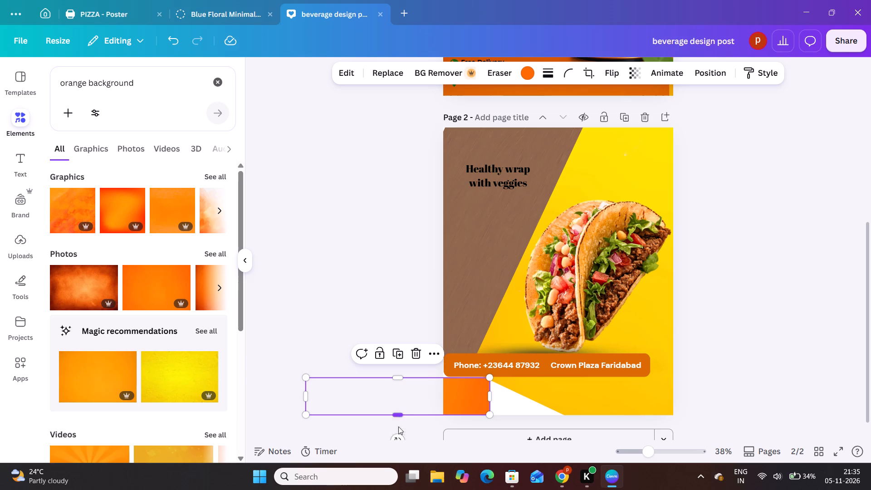
Tilt the orange strip clockwise, move it over the white bottom corner, and widen its lower side to fill the corner.
drag(398, 439, 371, 434)
drag(398, 409, 448, 406)
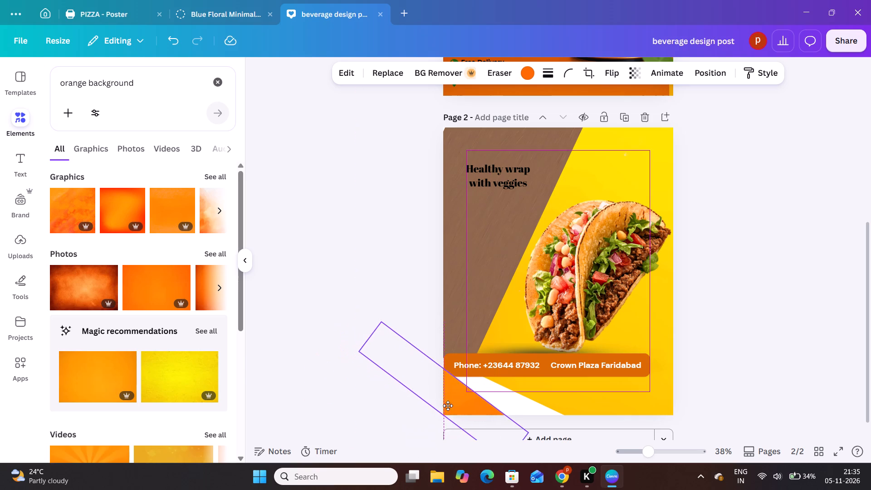
drag(448, 406, 478, 407)
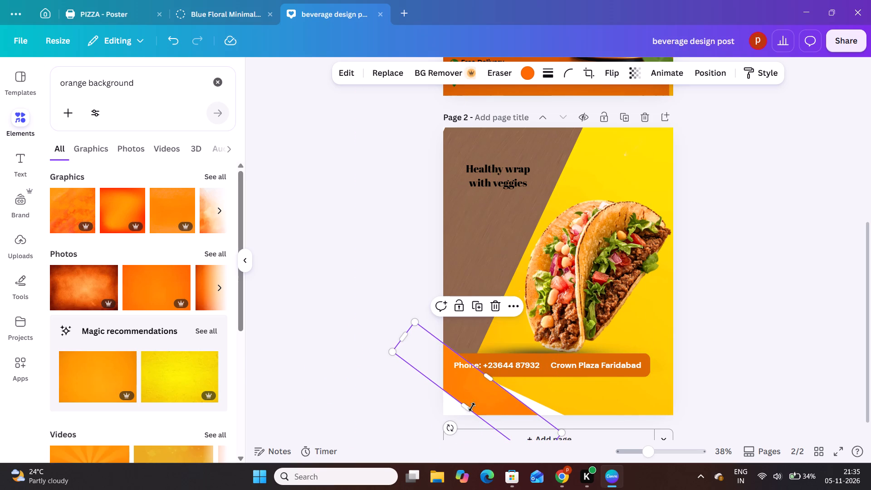
drag(465, 408, 449, 421)
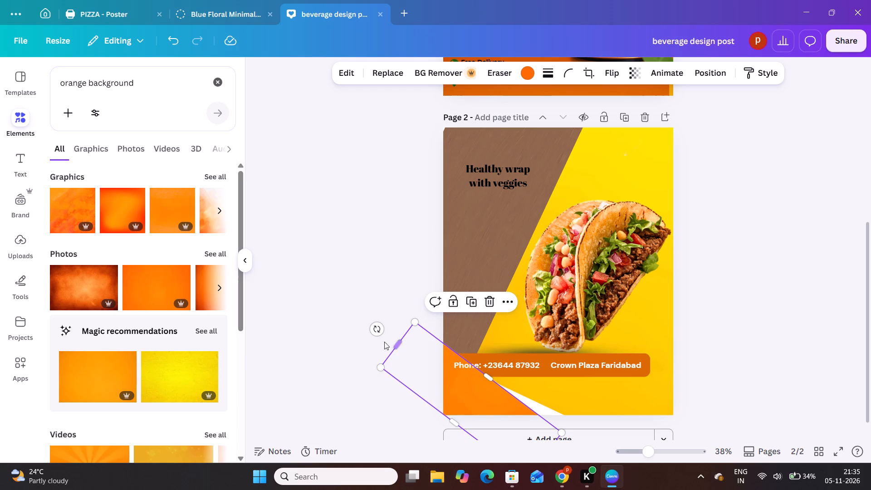
drag(376, 331, 377, 341)
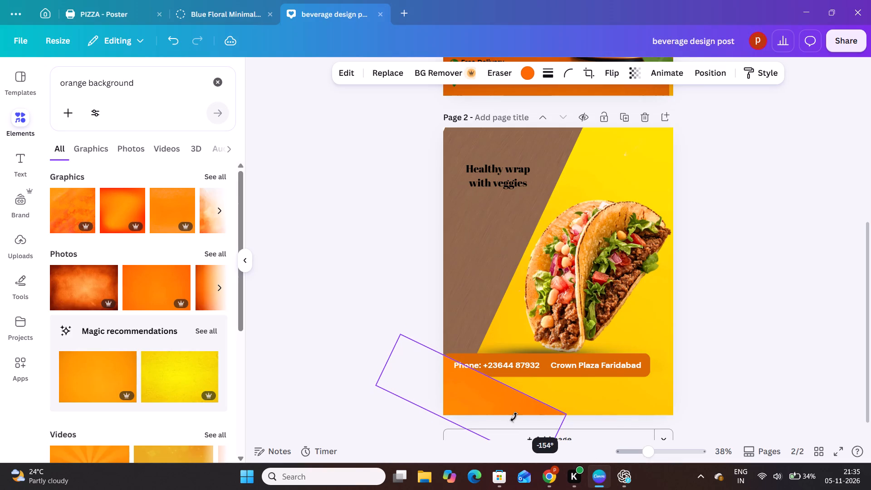
click(347, 354)
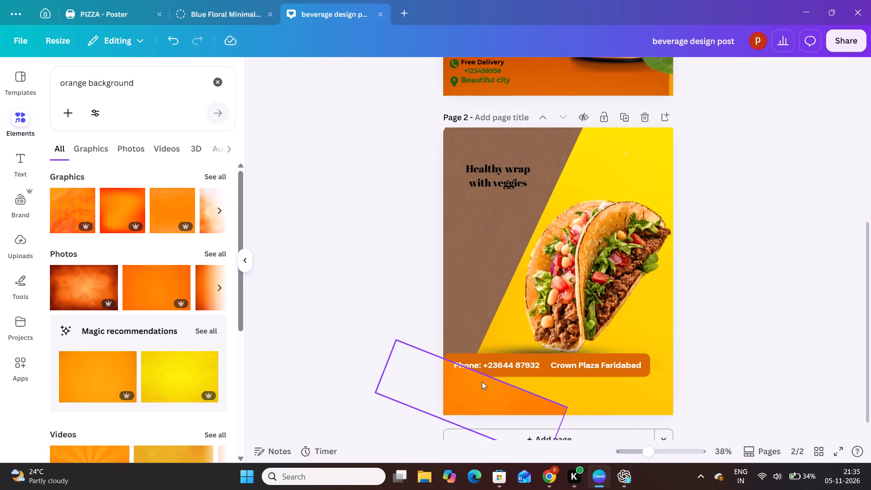
click(485, 387)
drag(485, 387, 486, 397)
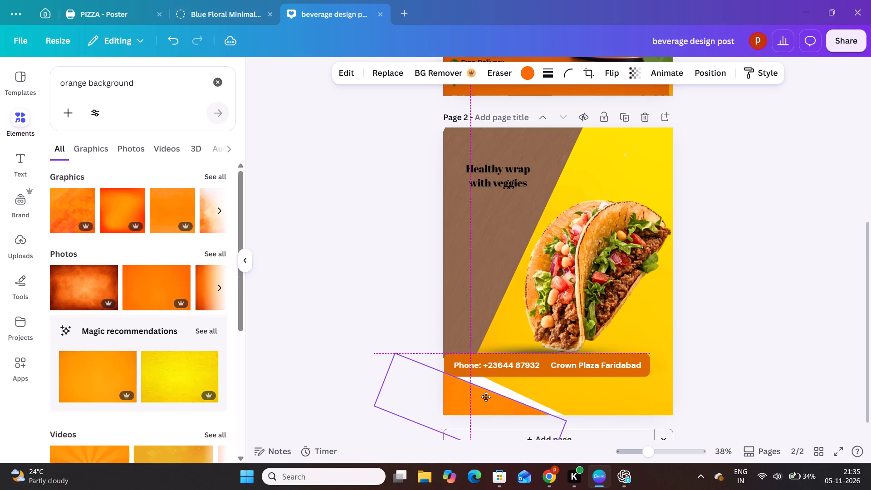
drag(486, 397, 486, 396)
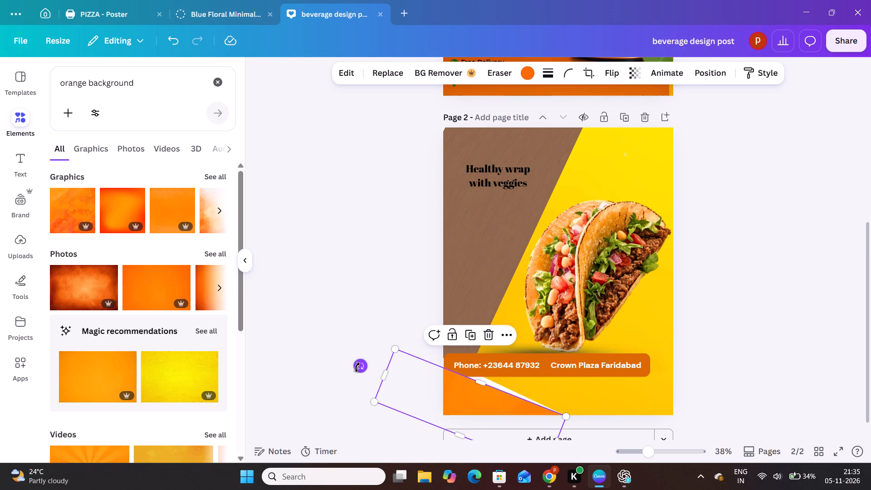
drag(357, 367, 360, 361)
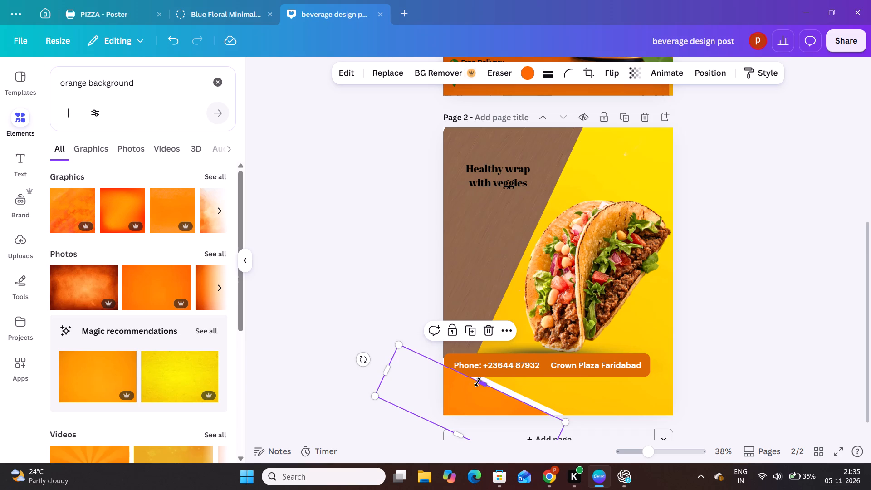
drag(472, 396, 480, 393)
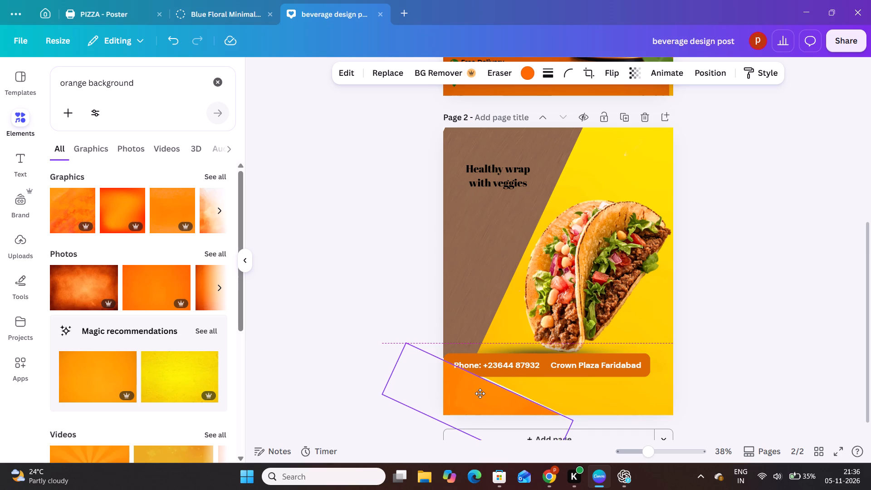
drag(480, 393, 483, 392)
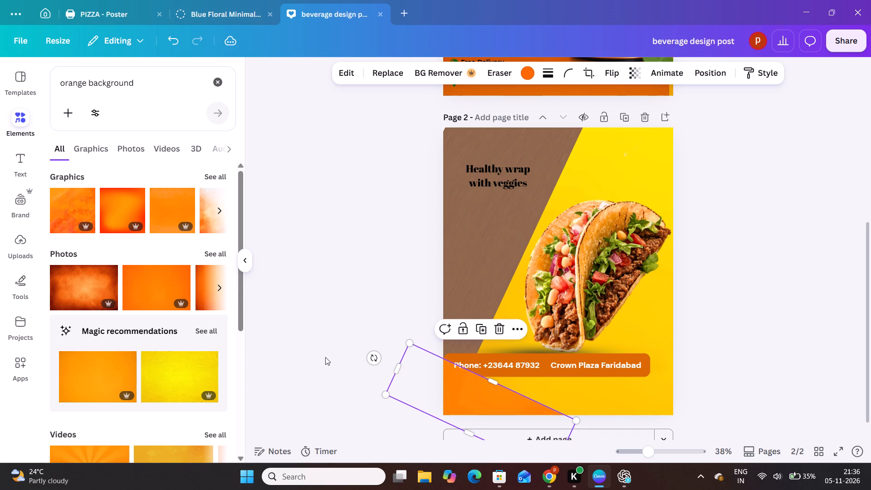
click(323, 358)
Move the orange corner strip one layer backward.
click(471, 390)
click(704, 71)
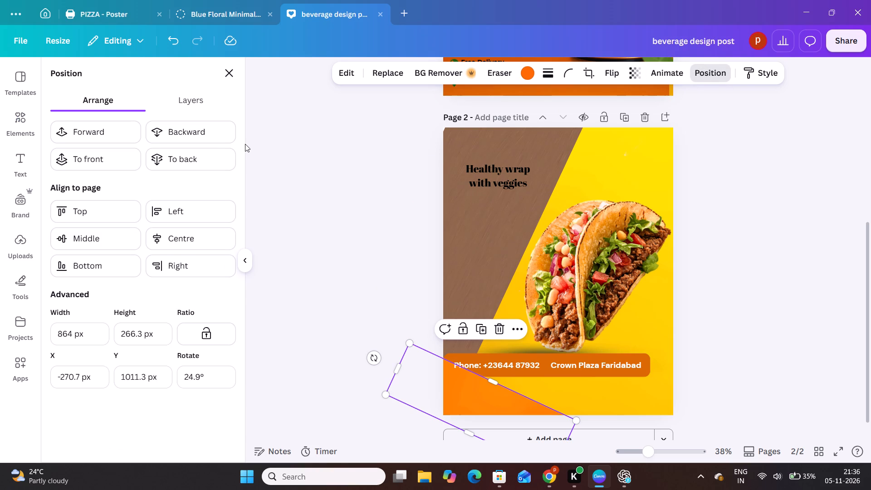
click(210, 127)
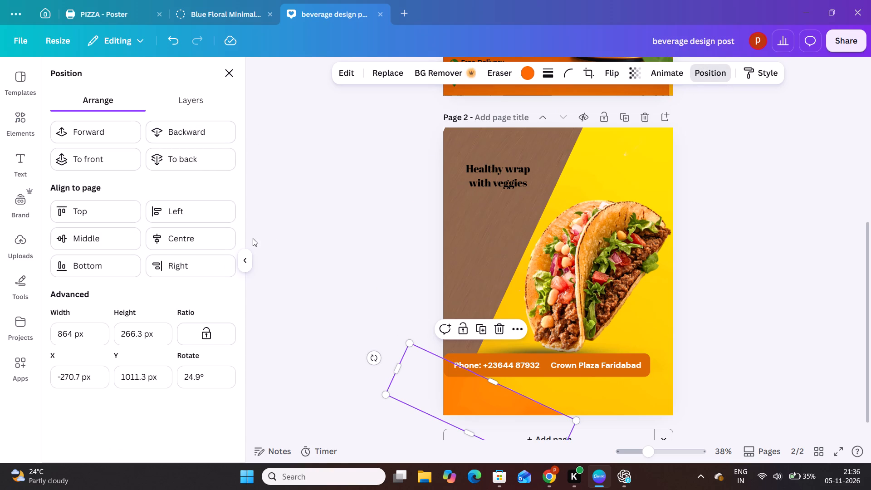
click(323, 246)
click(323, 246)
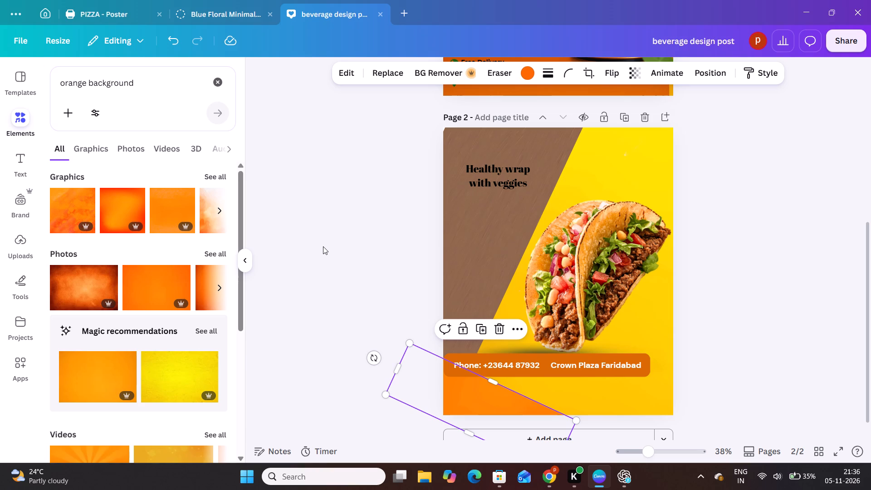
Recolour the "Healthy wrap with veggies" tagline golden yellow, using a shade from the design's photo colours.
click(499, 186)
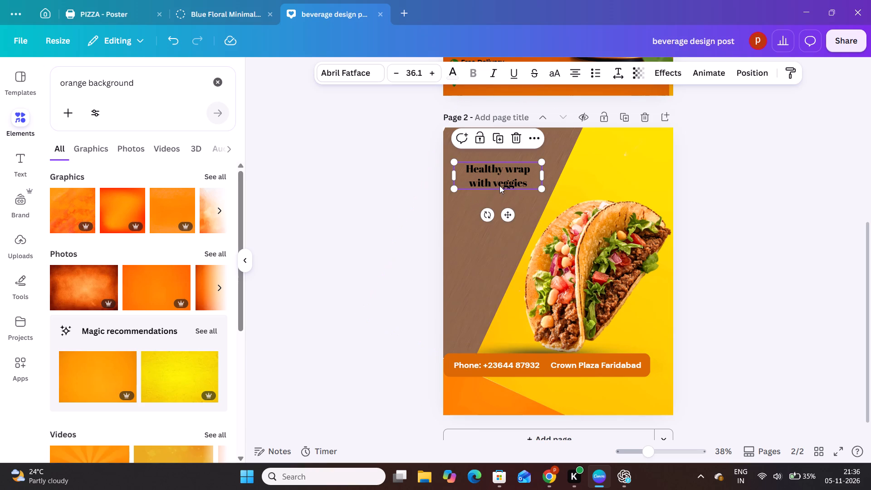
click(452, 75)
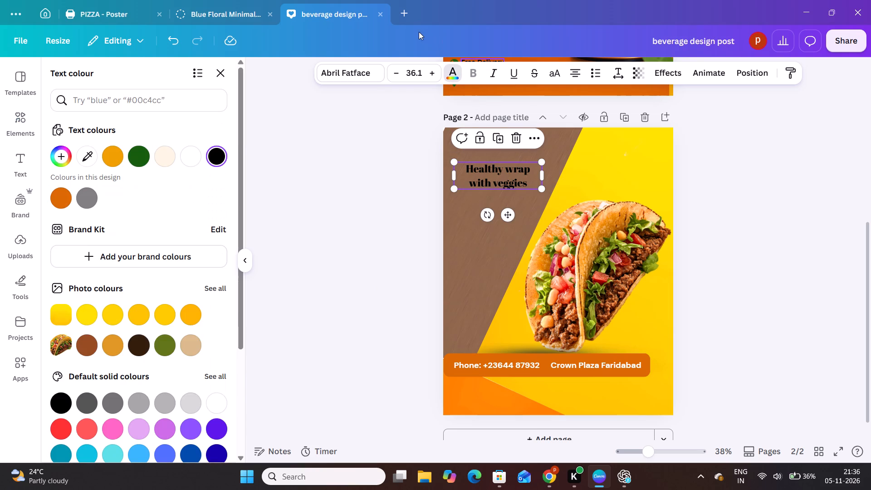
click(140, 314)
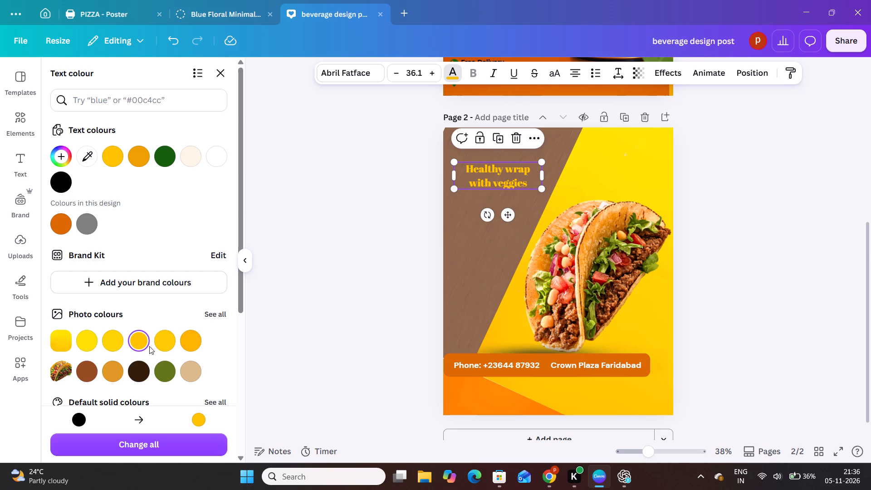
scroll(142, 363, down, 2)
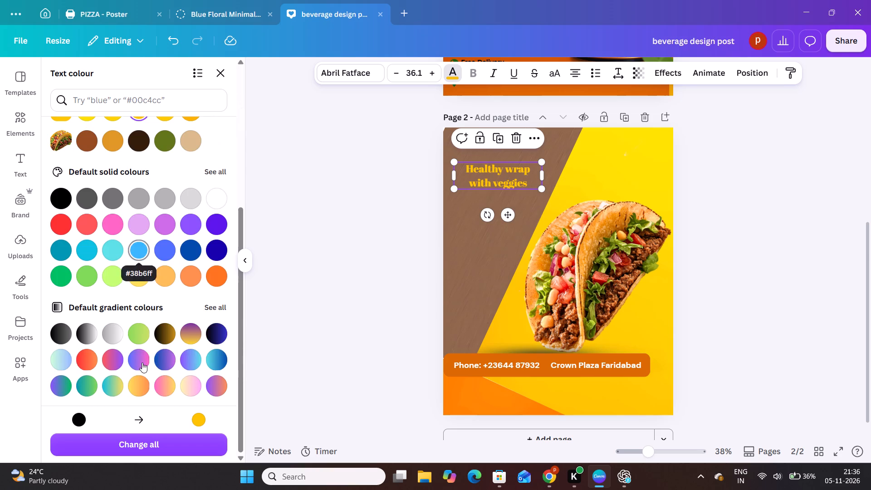
scroll(142, 363, down, 1)
scroll(142, 363, up, 5)
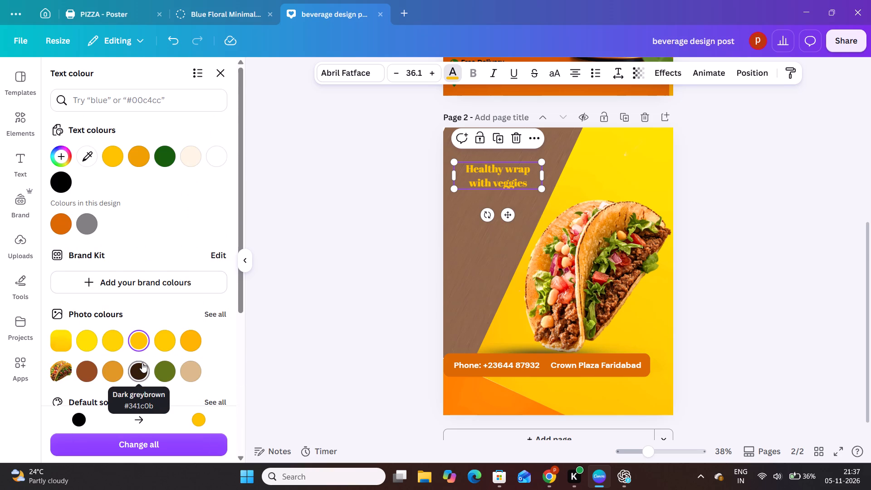
scroll(142, 363, up, 1)
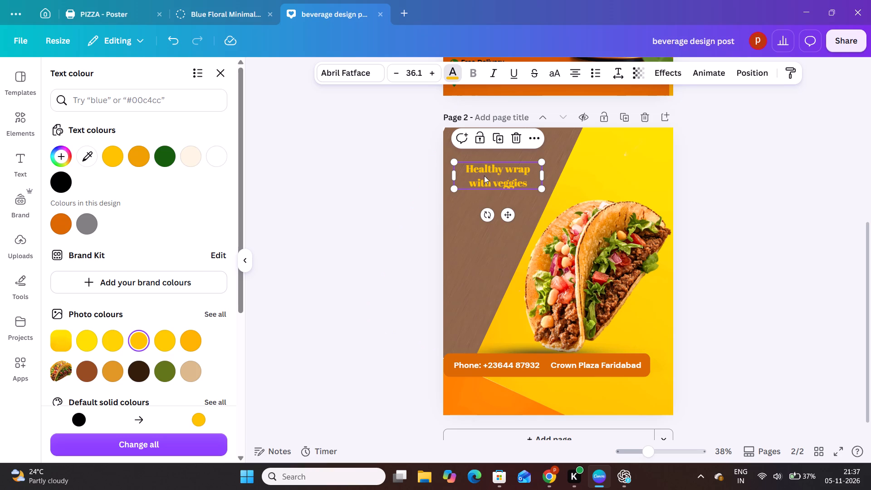
click(425, 178)
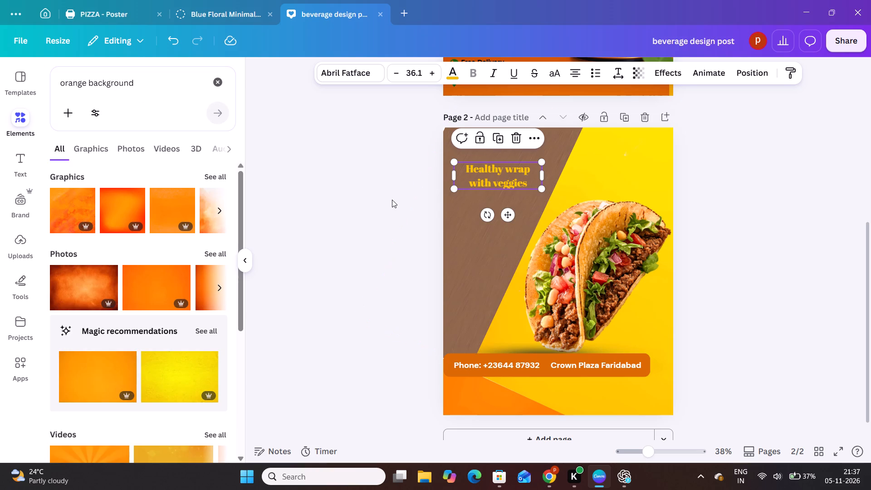
click(392, 200)
Tilt the tagline counter-clockwise so it slopes upward to the right, and move it slightly lower on the brown panel.
click(489, 179)
drag(487, 216, 492, 225)
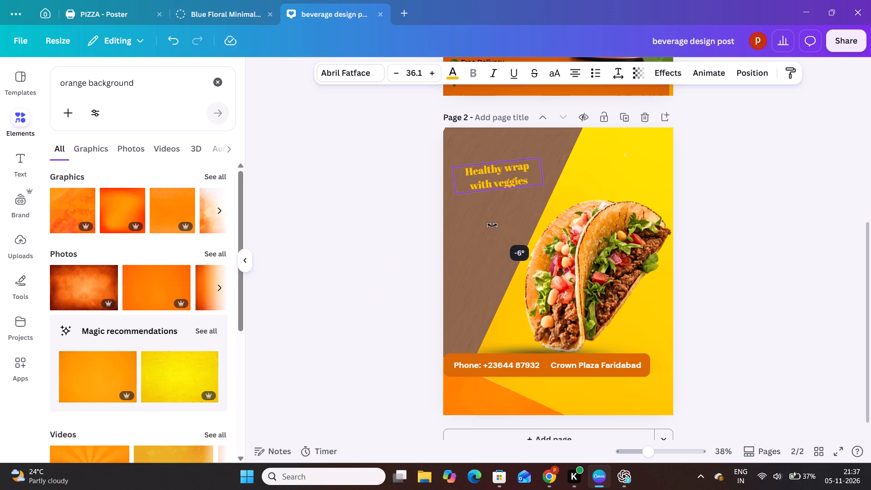
drag(492, 225, 496, 231)
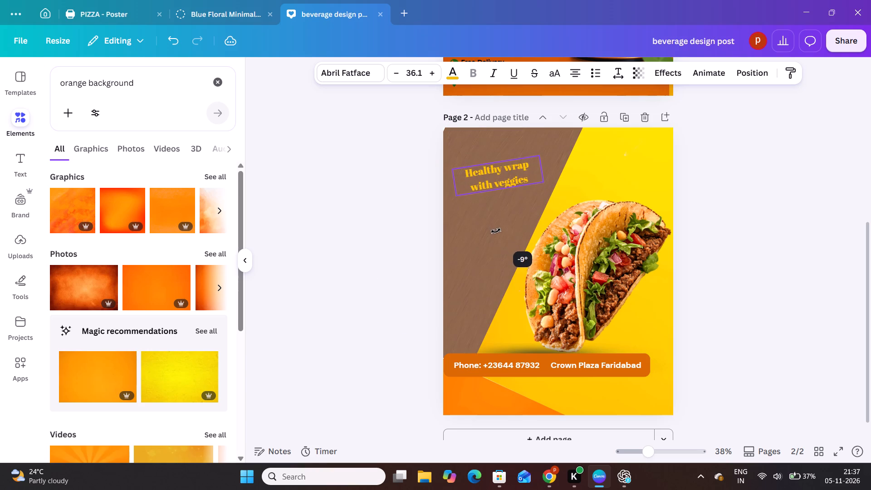
drag(496, 231, 502, 239)
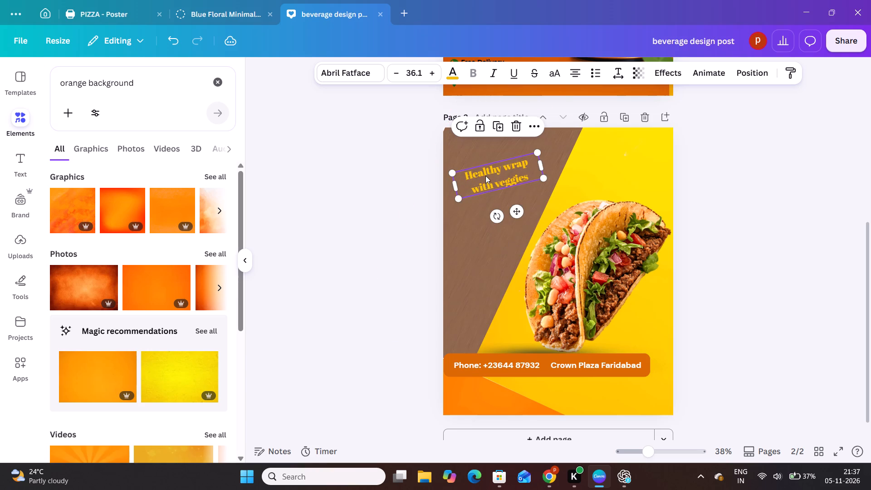
drag(485, 176, 480, 190)
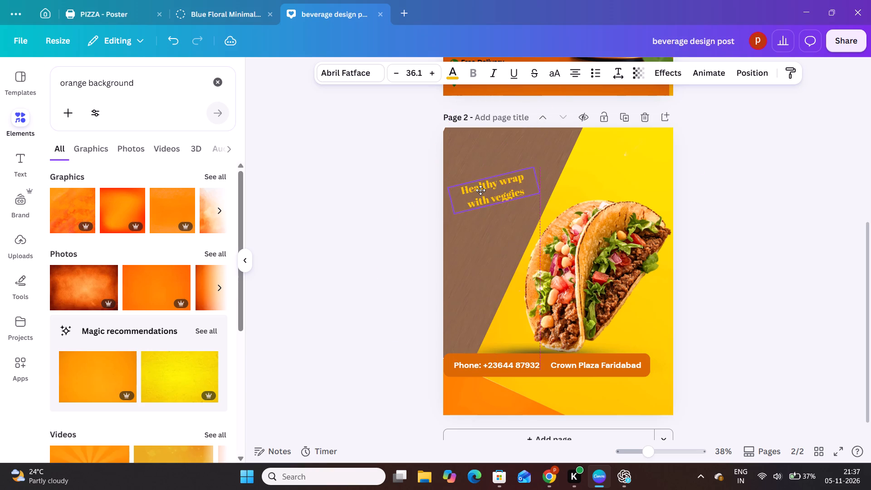
drag(480, 190, 481, 190)
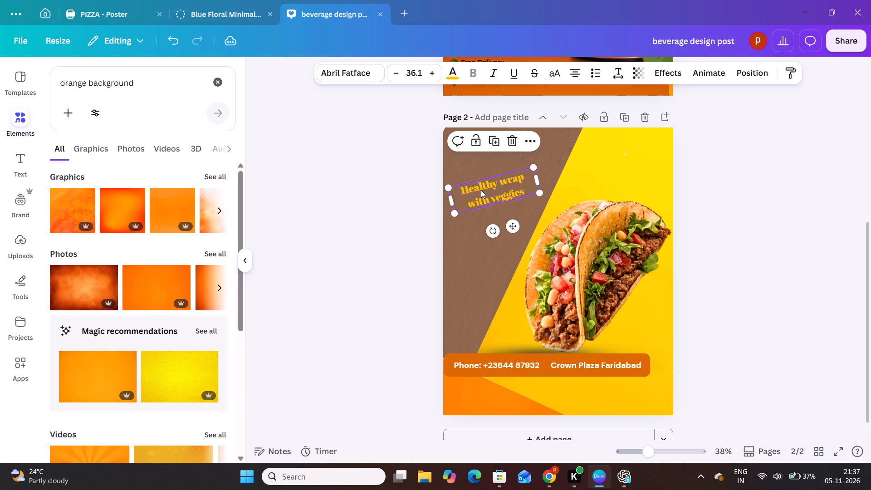
click(351, 191)
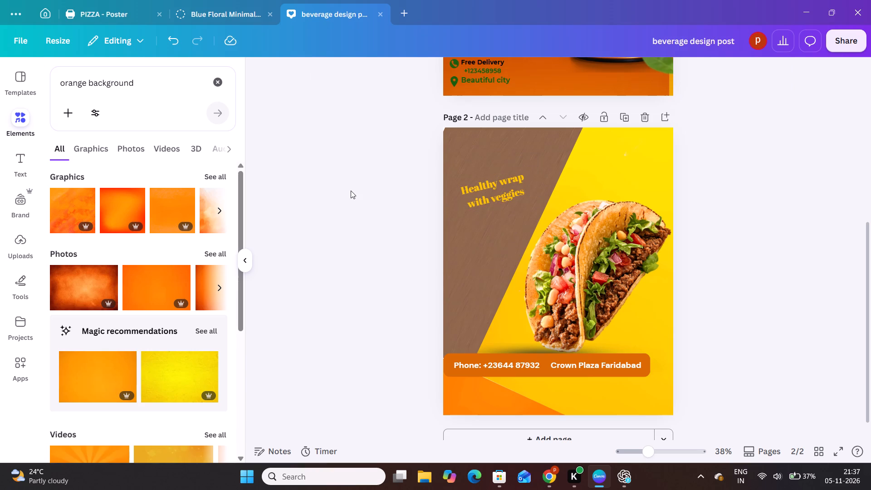
Enlarge the tilted tagline to font size 54.8 and place it near the top of the brown panel.
click(479, 192)
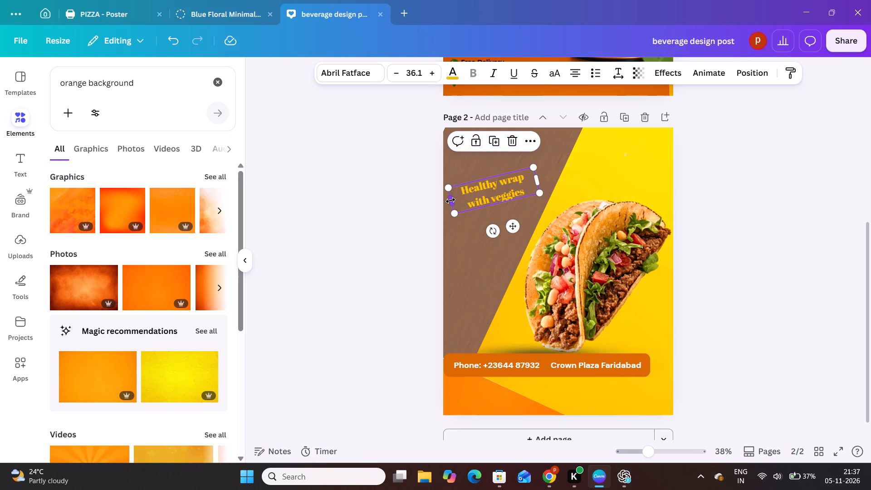
drag(455, 213, 453, 245)
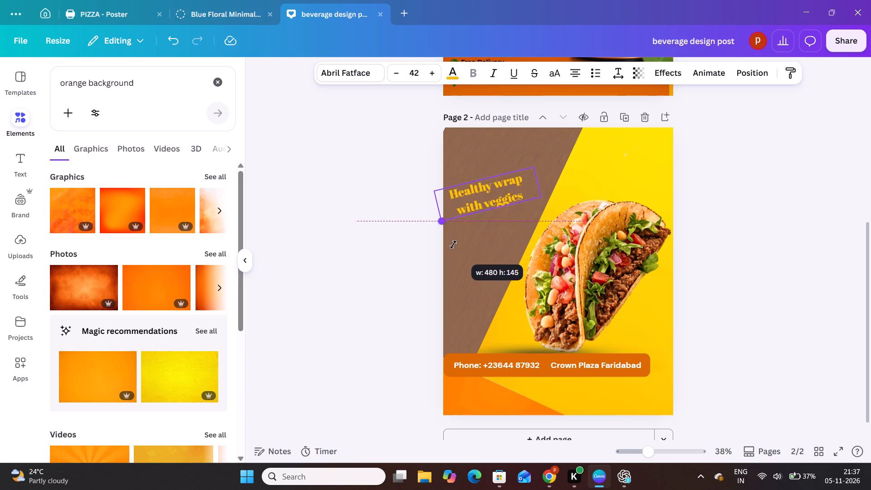
drag(453, 245, 452, 252)
drag(494, 198, 509, 191)
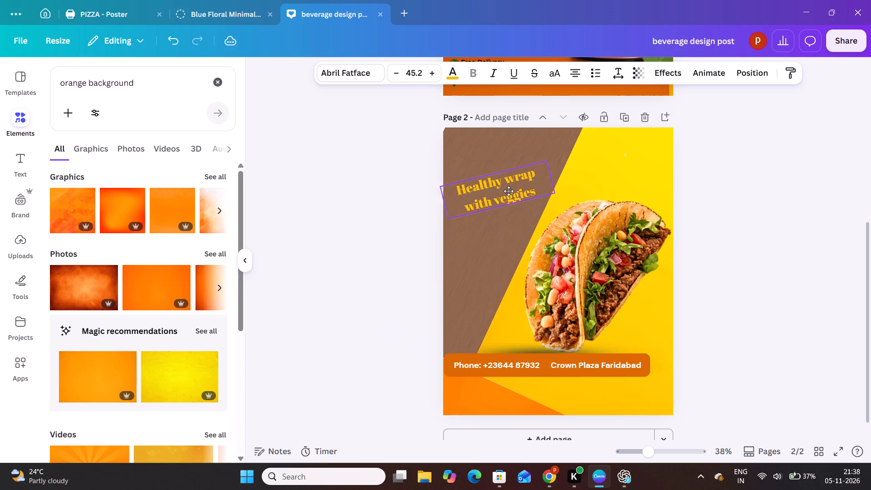
drag(509, 191, 510, 190)
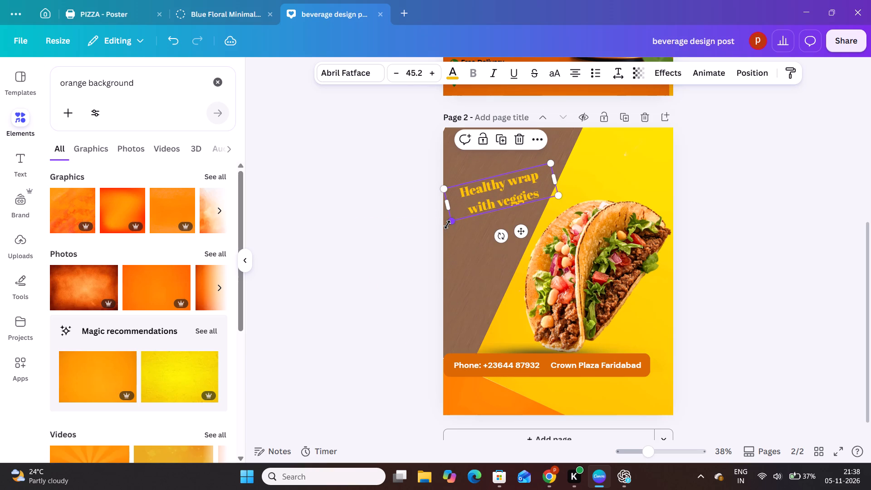
drag(449, 224, 433, 245)
drag(504, 198, 510, 184)
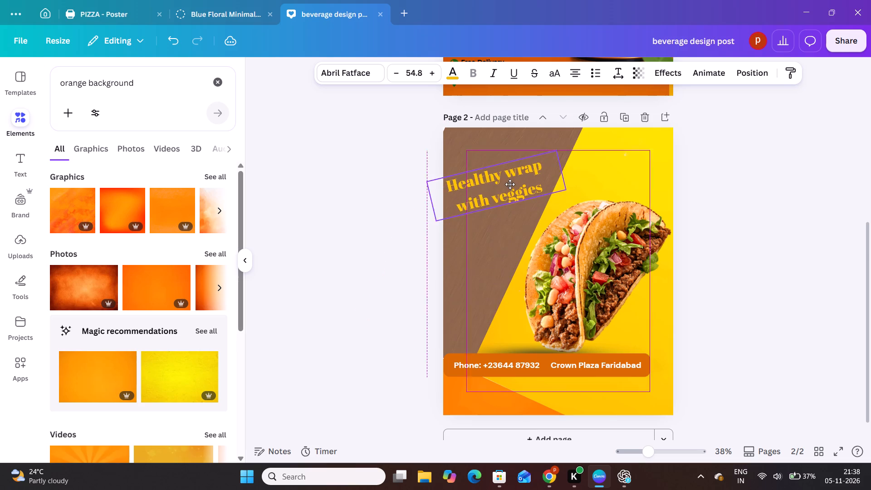
drag(510, 184, 518, 175)
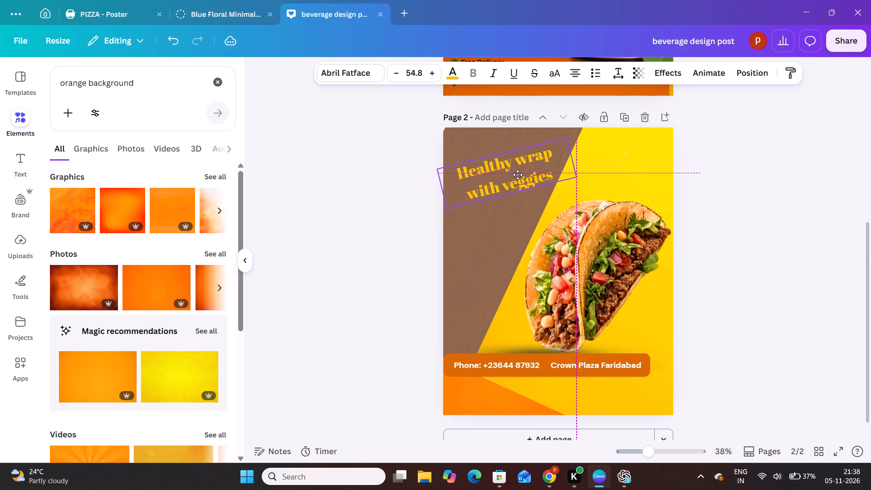
drag(518, 175, 516, 176)
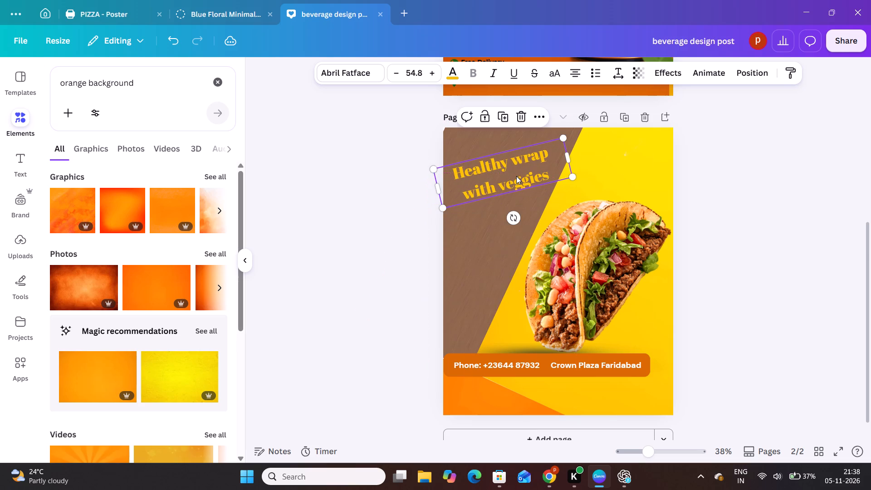
click(364, 261)
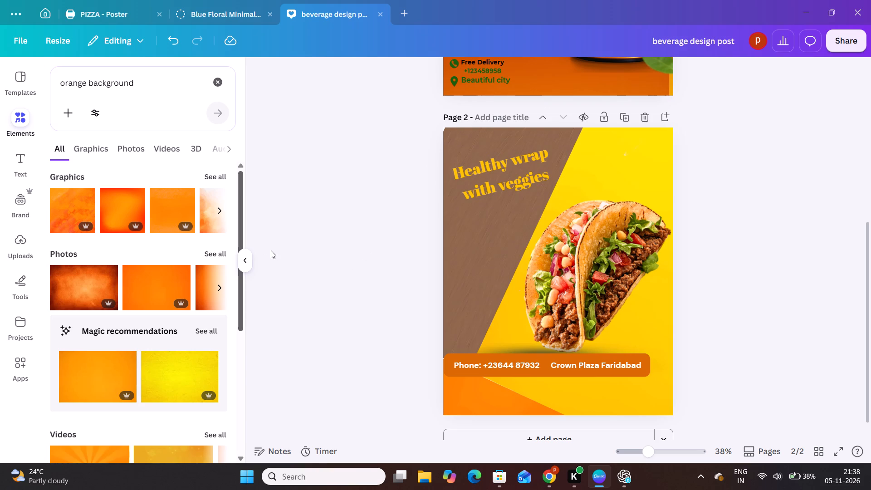
Examine the page 1 juice poster and the individual elements of the page 2 taco poster.
click(322, 255)
scroll(406, 210, up, 4)
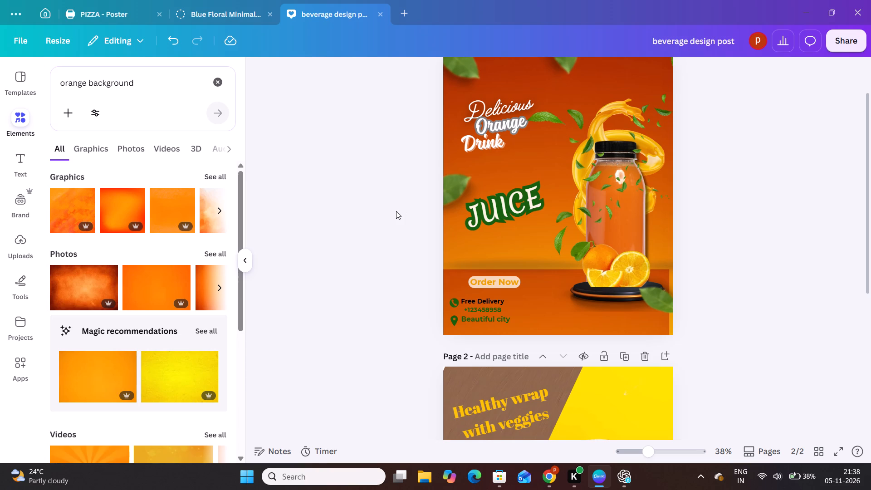
scroll(396, 211, down, 3)
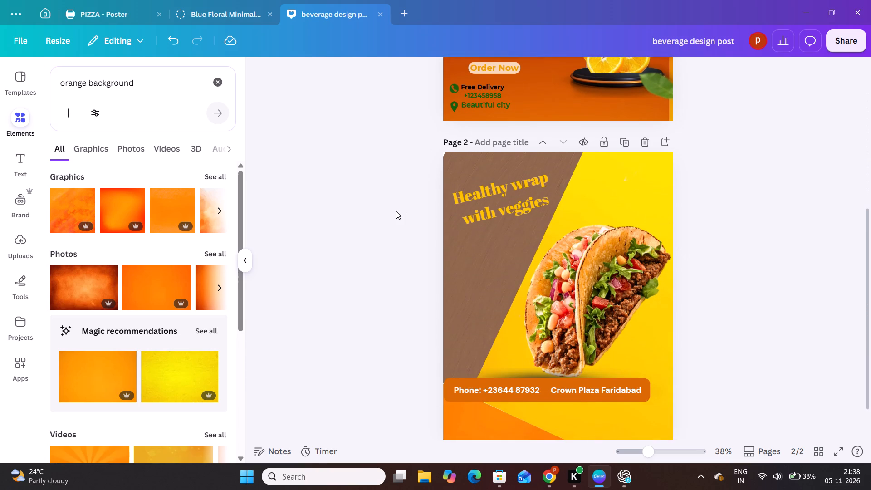
scroll(396, 211, down, 2)
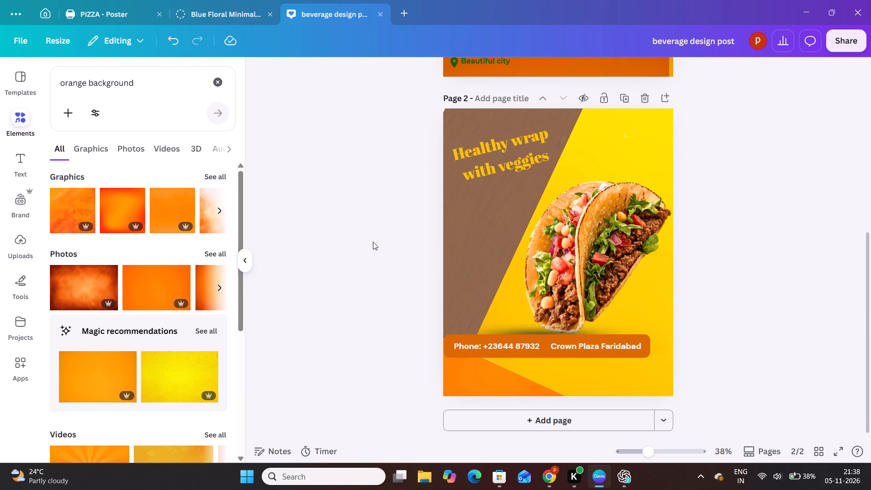
click(371, 242)
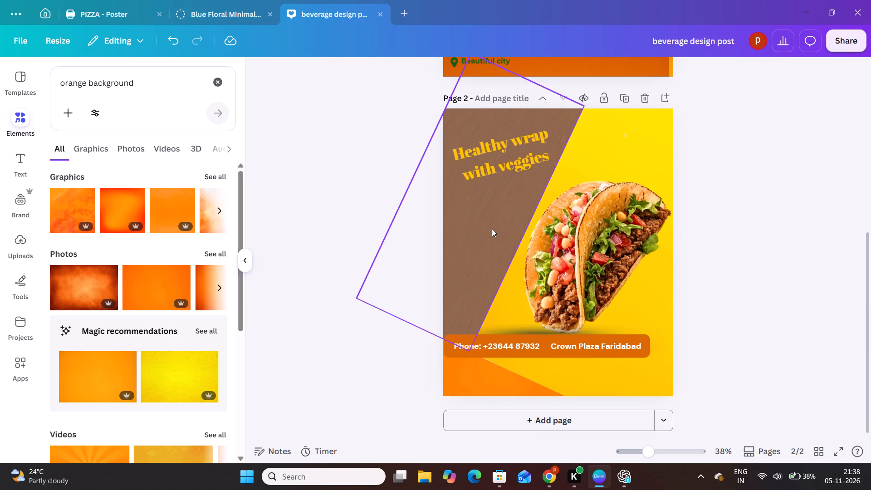
click(492, 229)
click(498, 169)
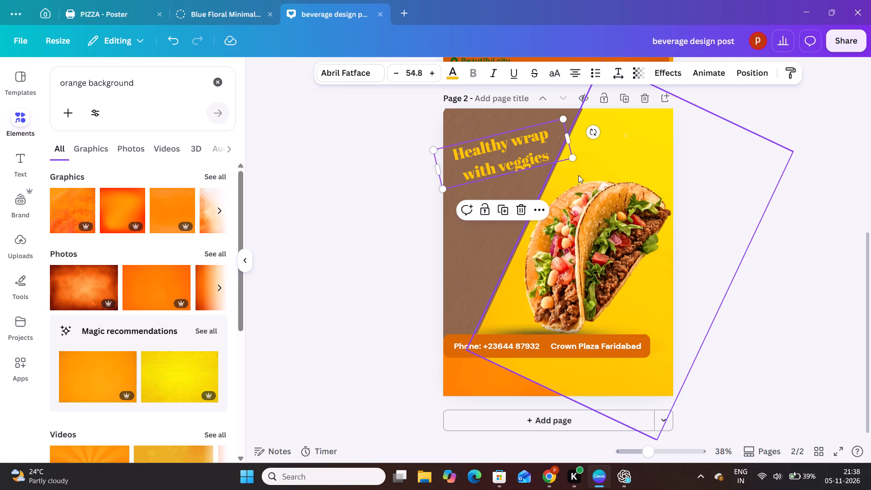
click(602, 156)
click(600, 223)
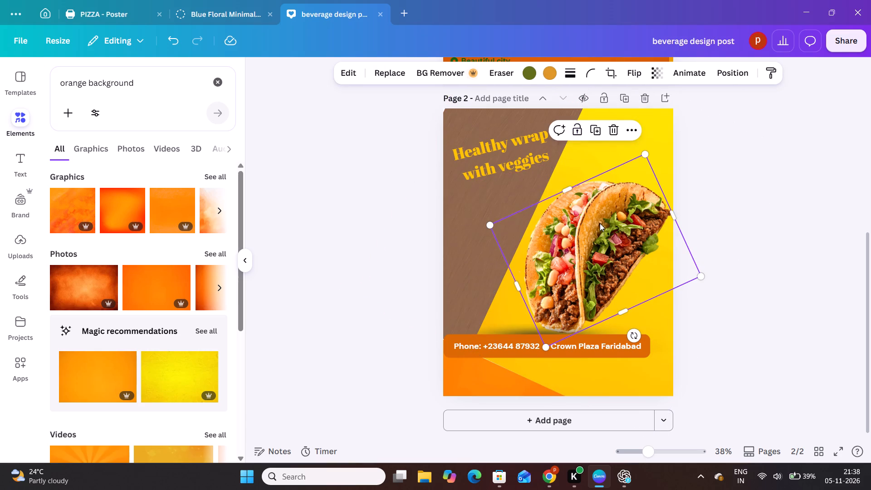
click(582, 344)
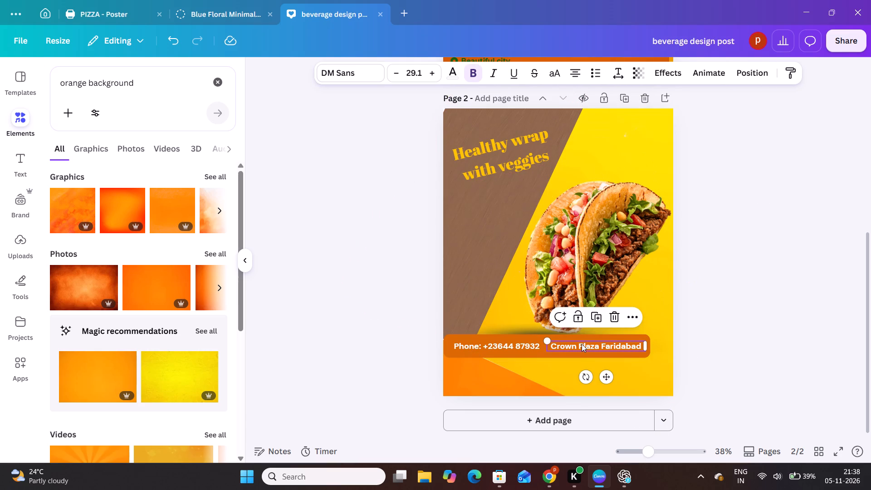
click(537, 355)
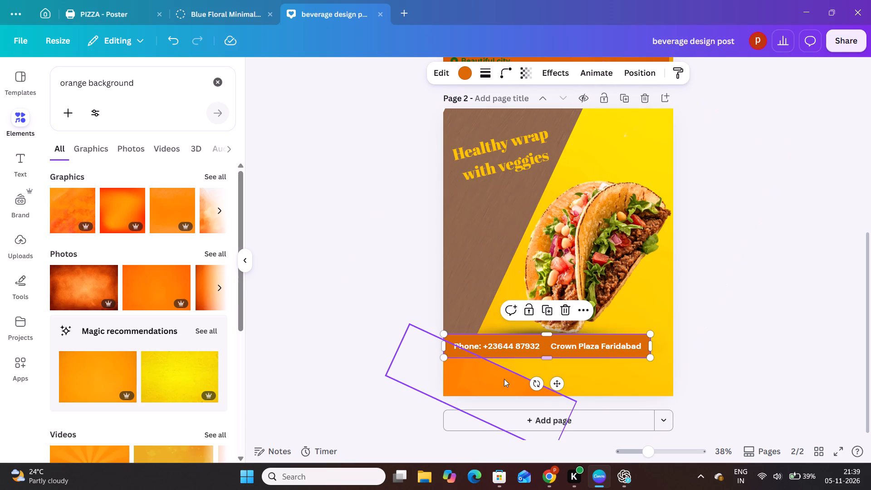
click(499, 384)
click(399, 313)
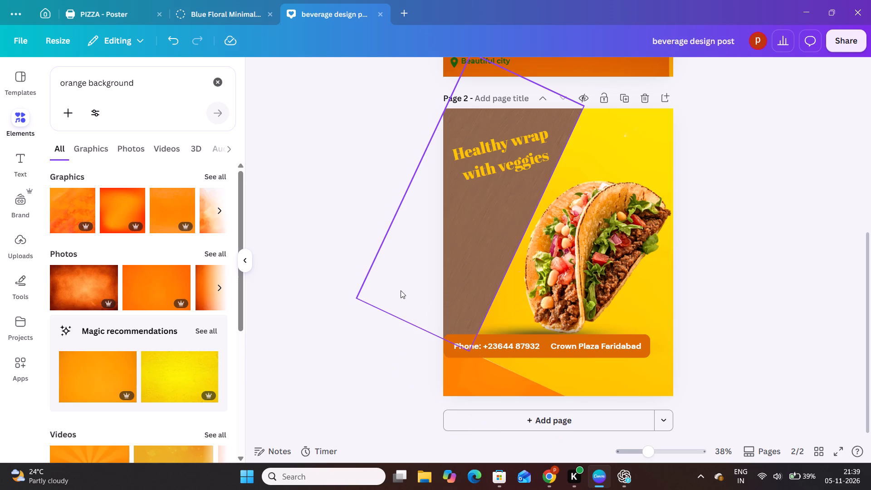
click(394, 289)
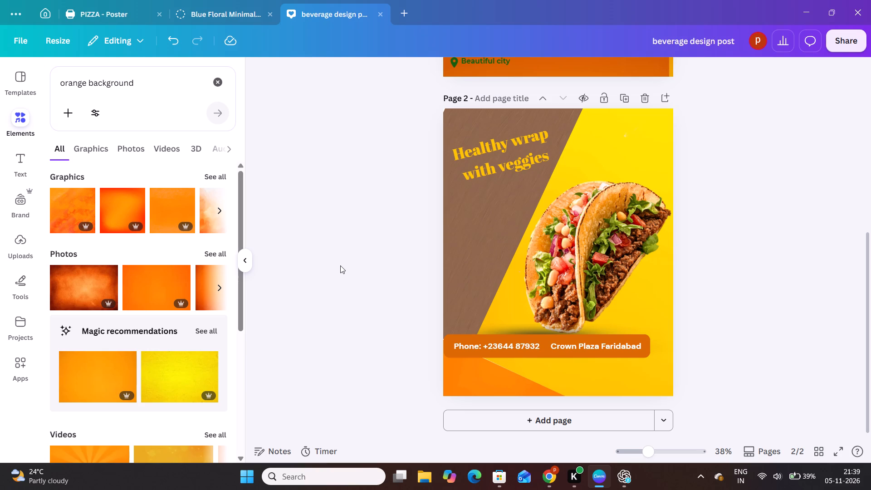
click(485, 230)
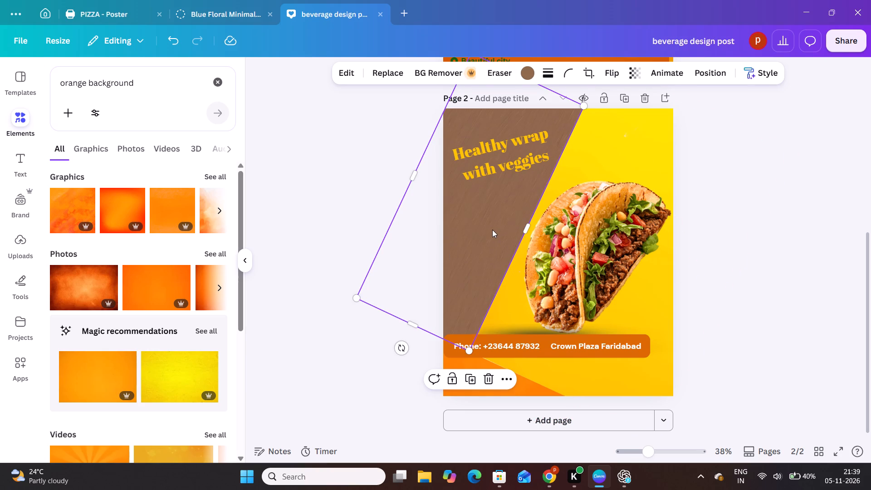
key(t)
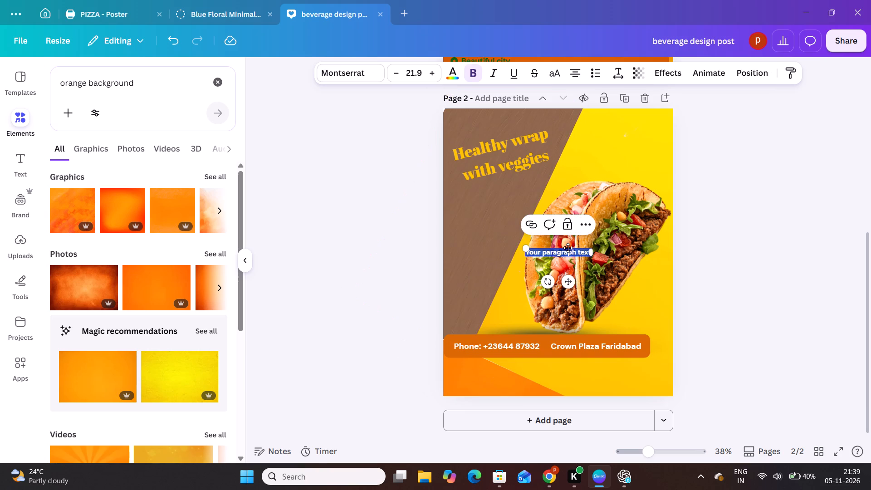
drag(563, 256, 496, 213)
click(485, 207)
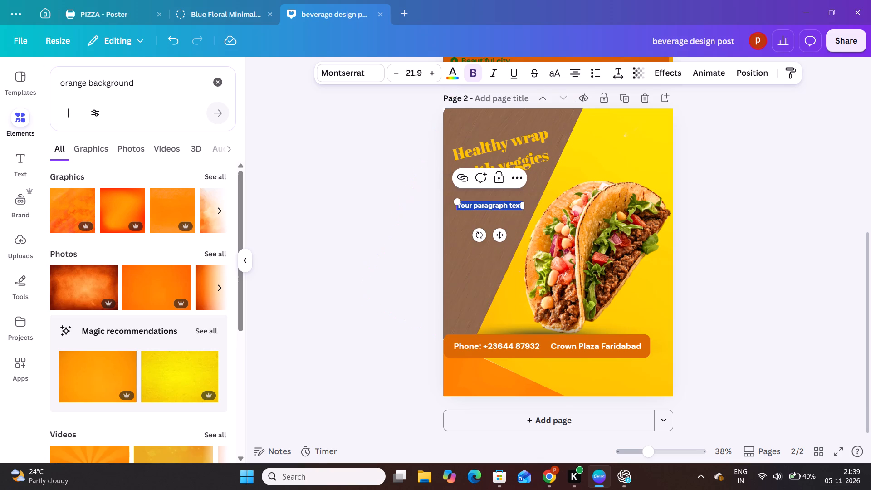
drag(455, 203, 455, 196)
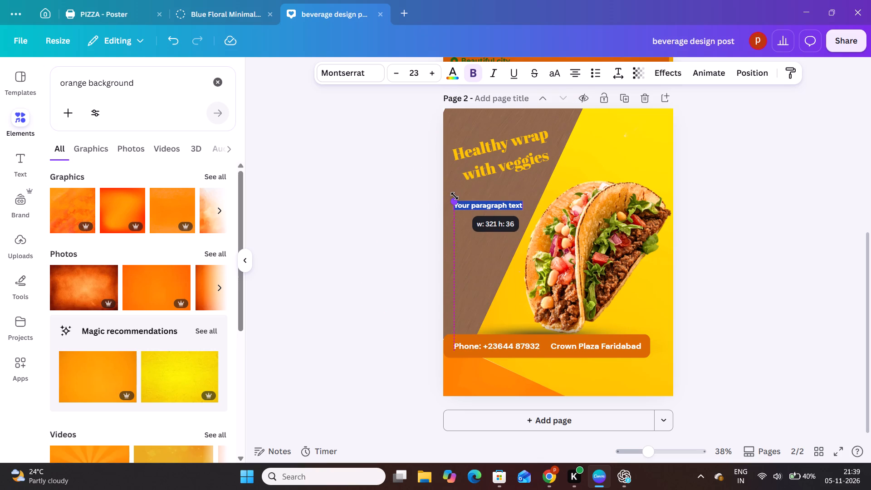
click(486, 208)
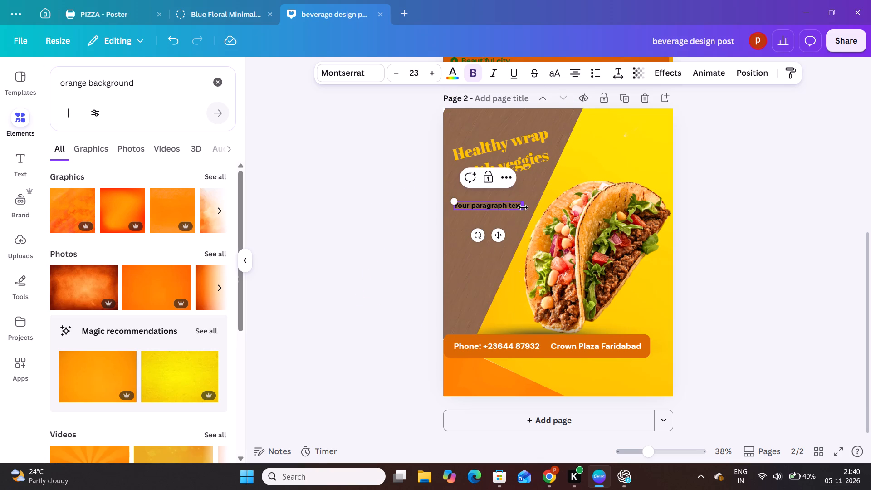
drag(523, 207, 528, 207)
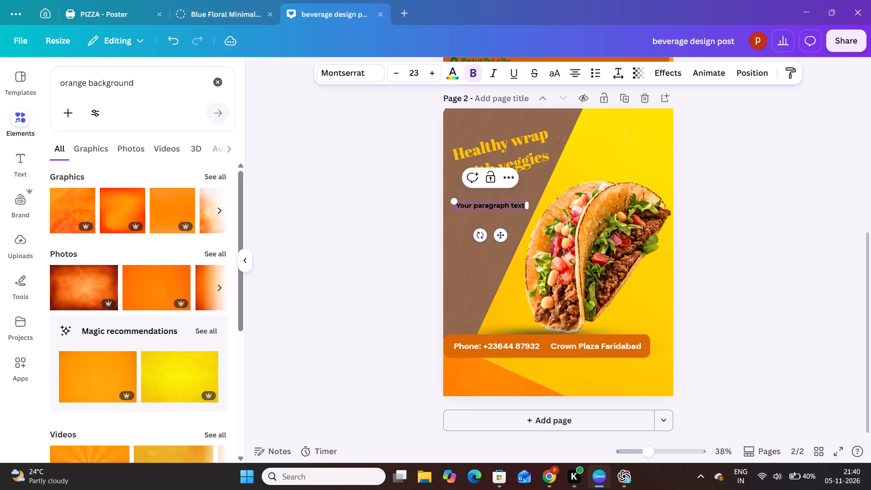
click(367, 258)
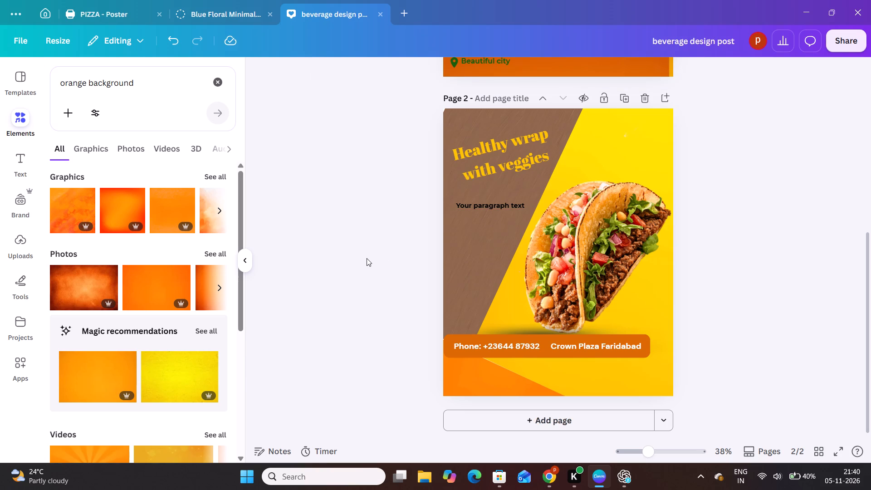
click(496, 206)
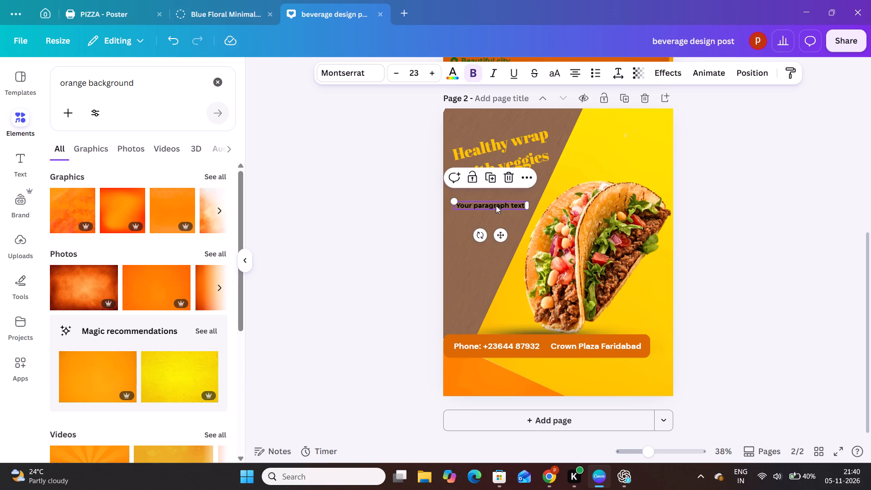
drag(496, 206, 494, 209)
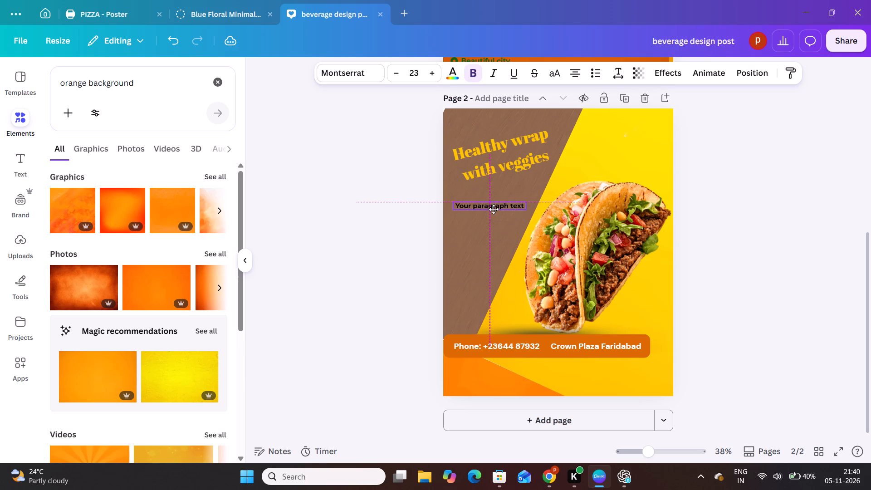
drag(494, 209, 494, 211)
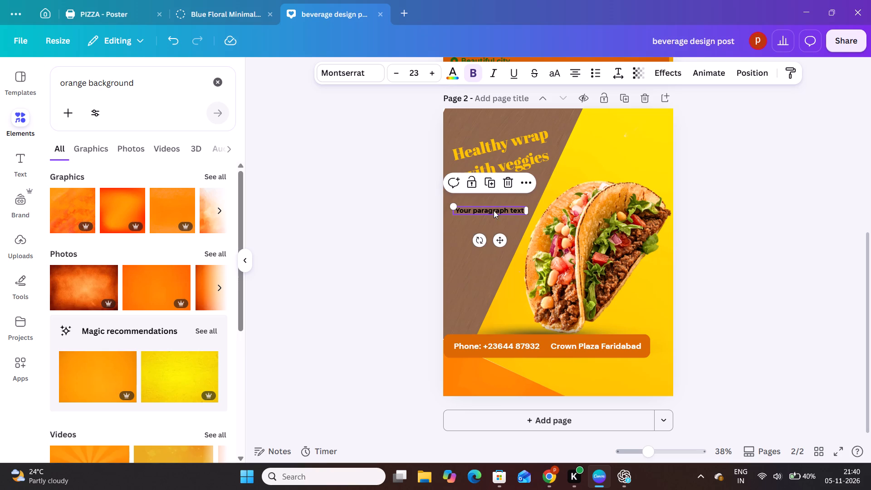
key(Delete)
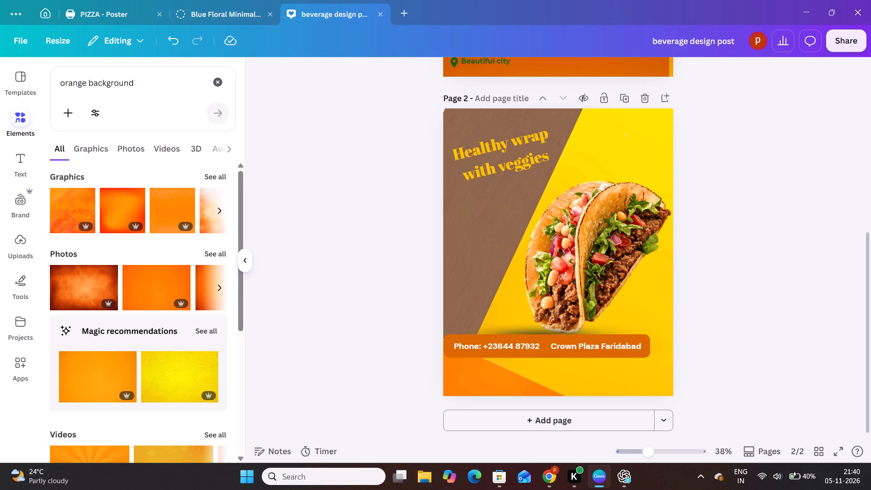
Duplicate the "Healthy wrap with veggies" tagline and place the copy directly beneath the original on the brown panel.
click(516, 163)
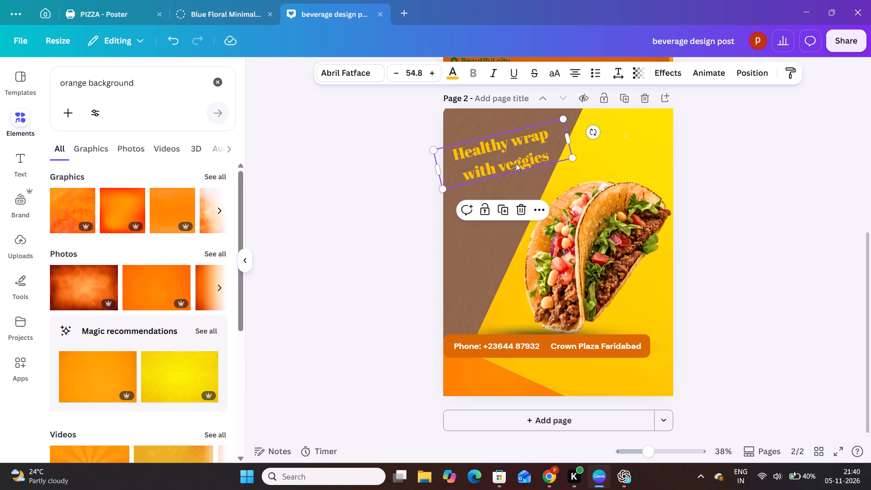
key(ctrl+c)
click(512, 181)
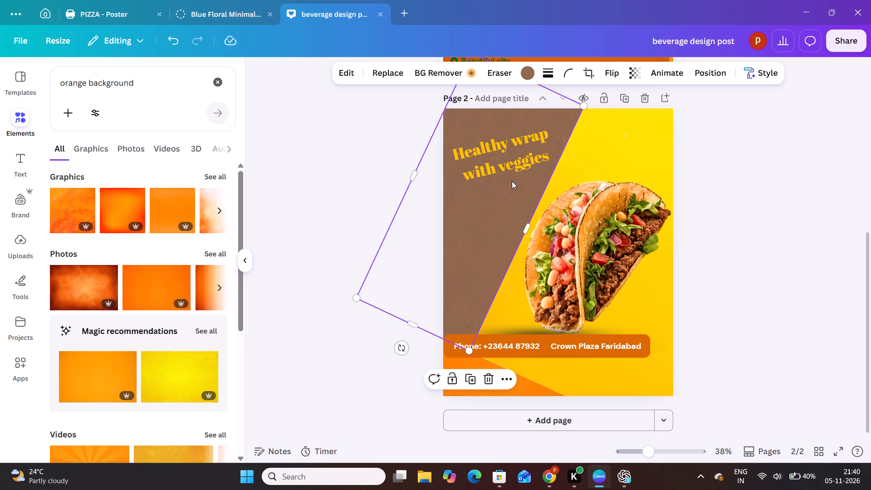
key(ctrl+v)
drag(514, 167, 500, 188)
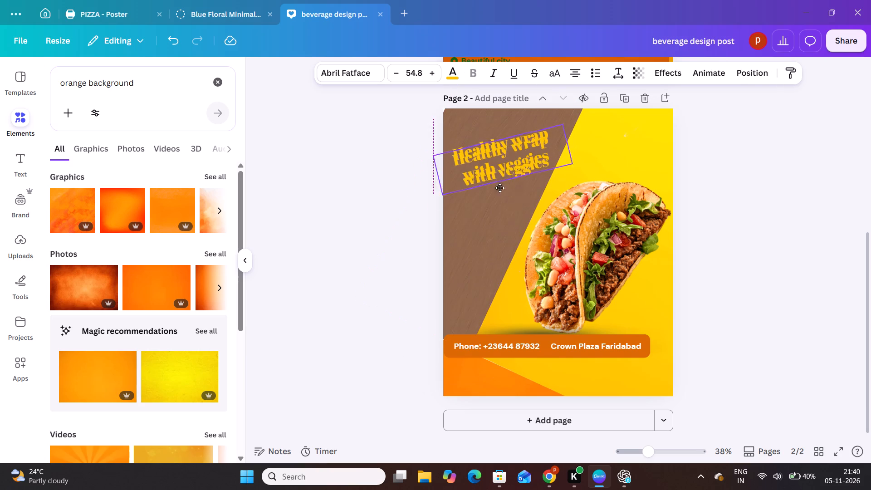
drag(500, 188, 493, 218)
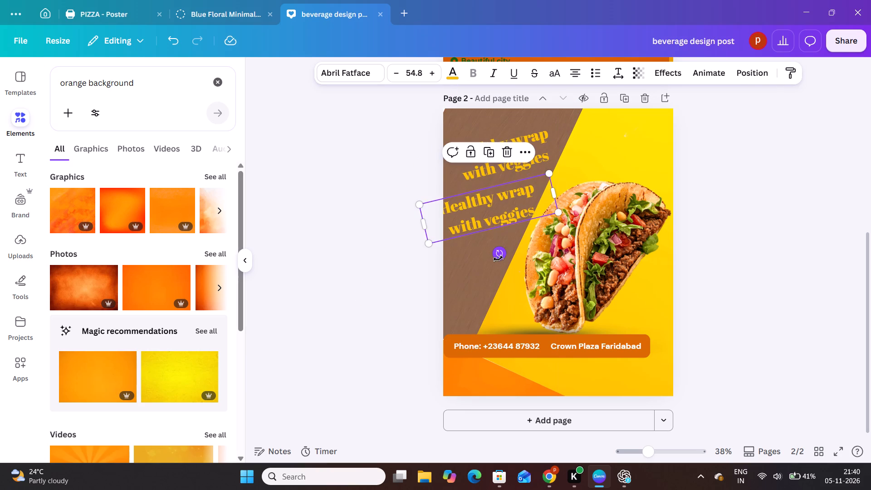
Rotate the lower tagline copy clockwise to a slight downward slope and narrow it to about 450 wide, wrapping onto three lines.
drag(498, 259, 483, 269)
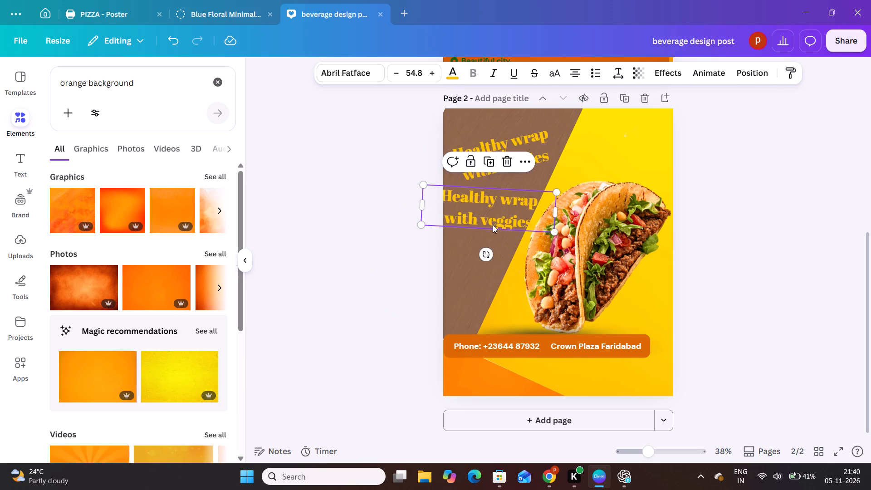
drag(418, 207, 456, 213)
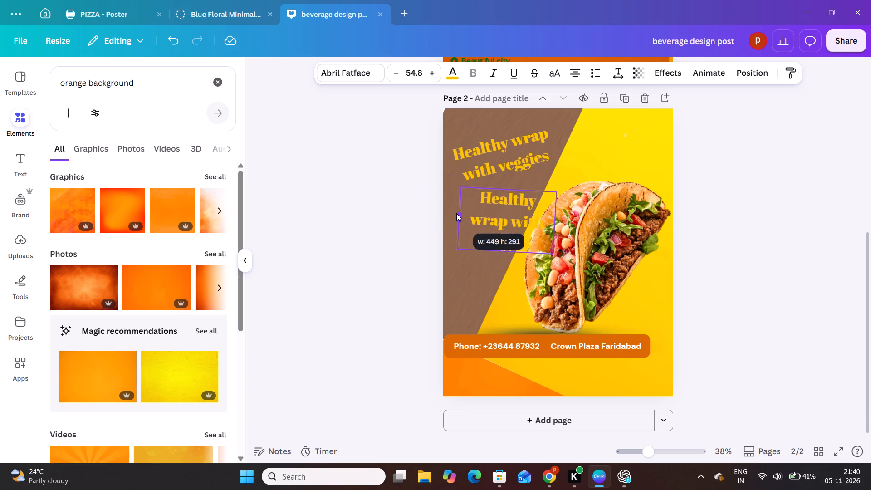
drag(456, 213, 455, 214)
Position the three-line tagline copy on the brown panel, just below the original tagline and beside the taco.
drag(480, 213, 460, 212)
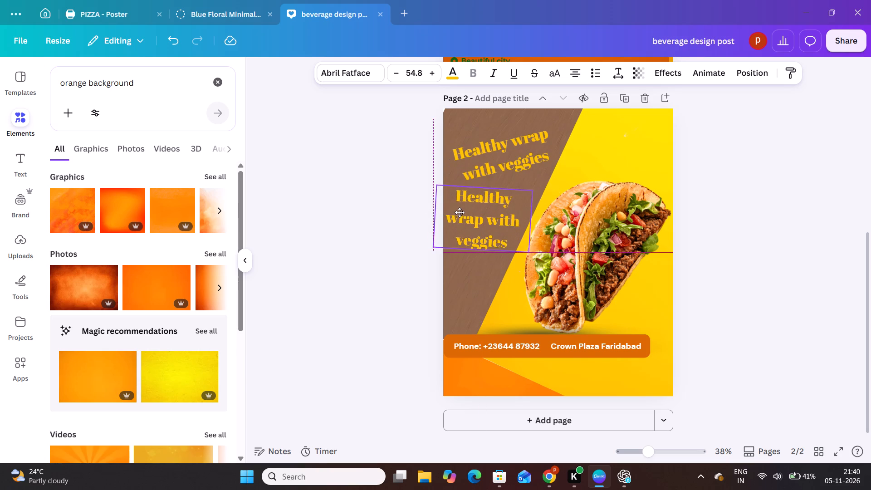
drag(460, 212, 465, 215)
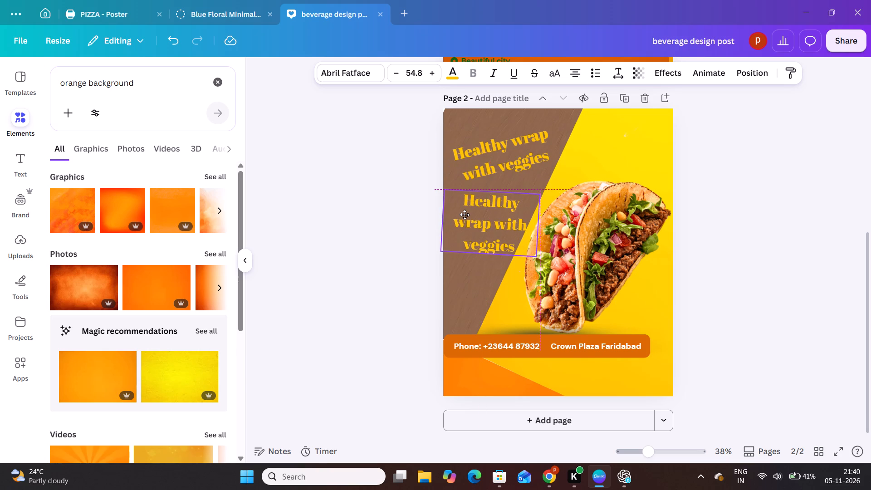
drag(465, 215, 465, 217)
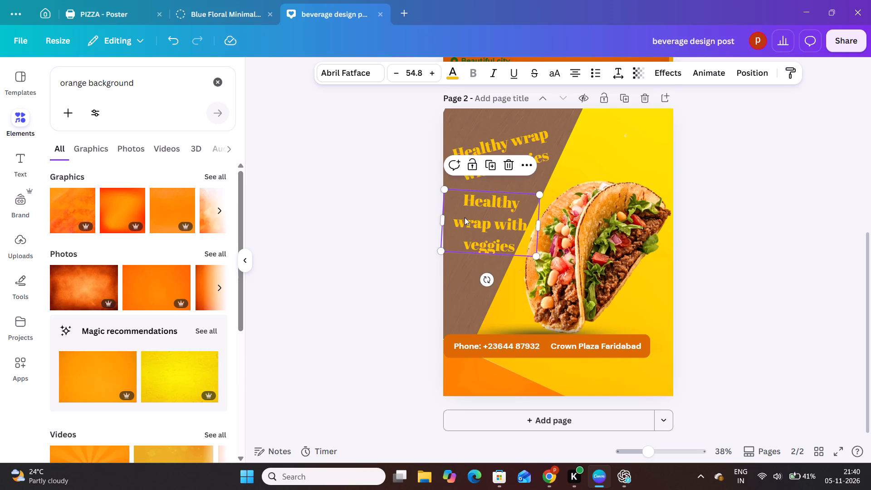
click(344, 191)
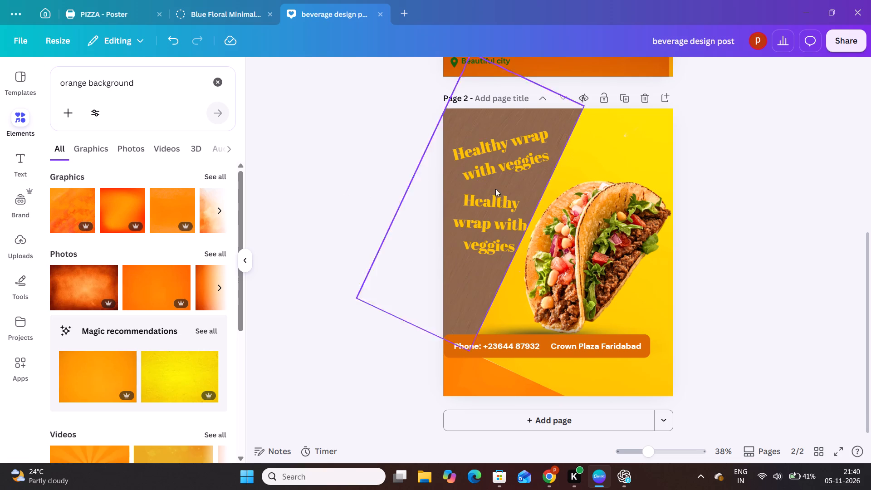
drag(491, 211, 486, 209)
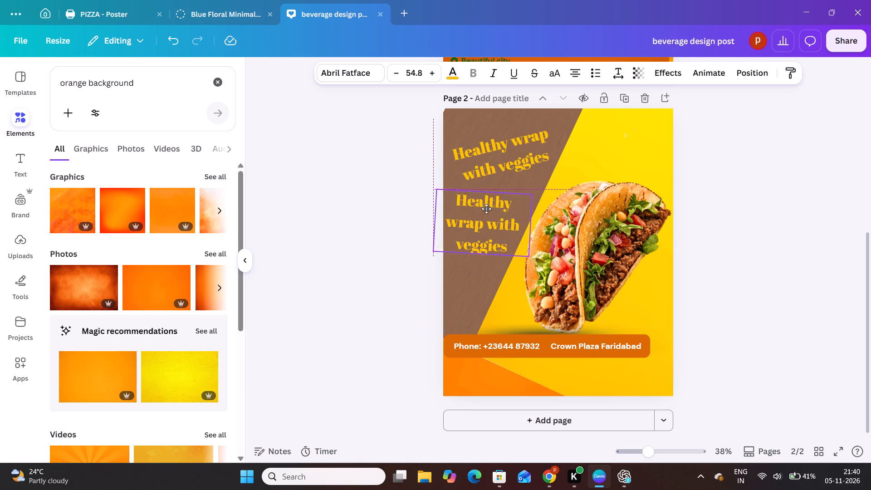
drag(486, 209, 488, 206)
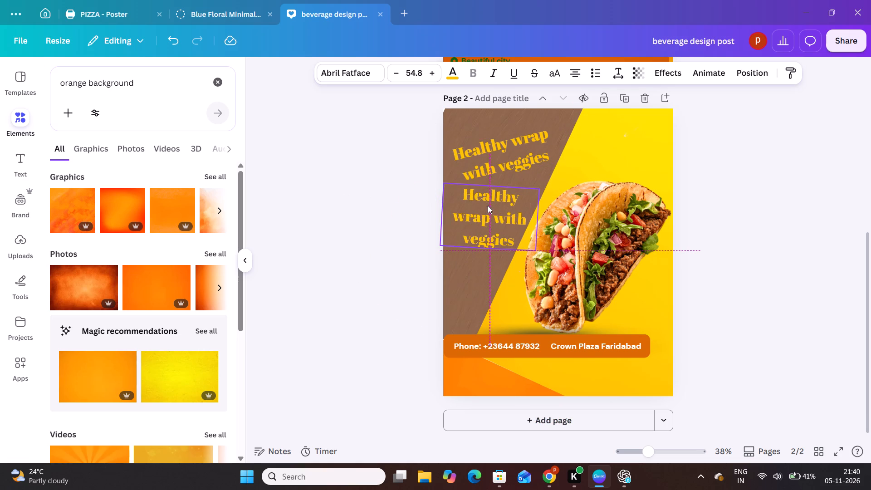
right_click(424, 220)
click(424, 220)
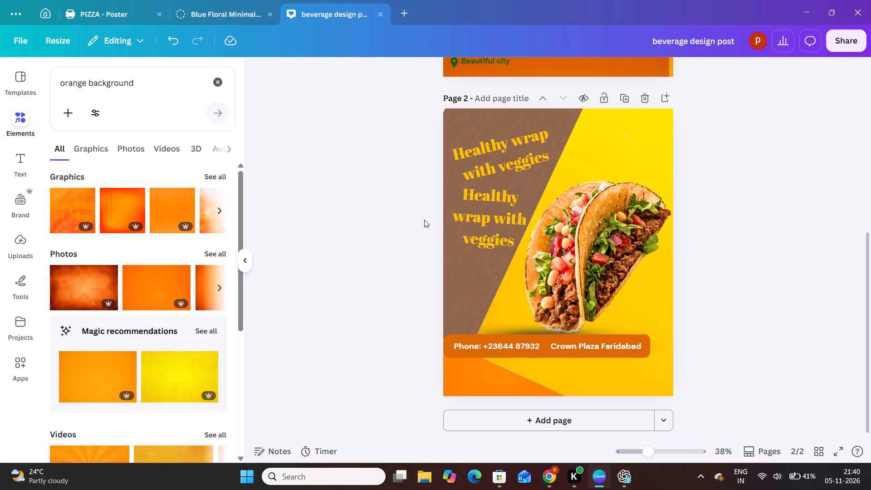
Rotate the three-line tagline copy counterclockwise so its upward slope matches the top tagline.
click(502, 215)
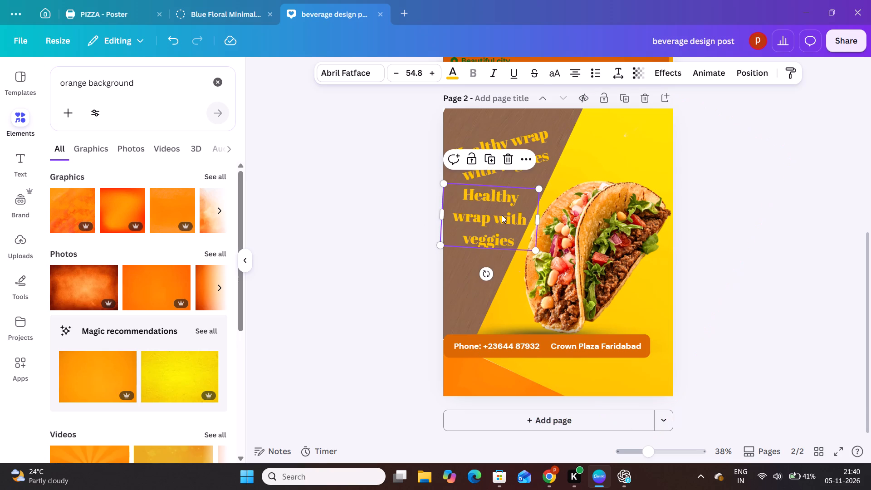
drag(484, 270, 506, 271)
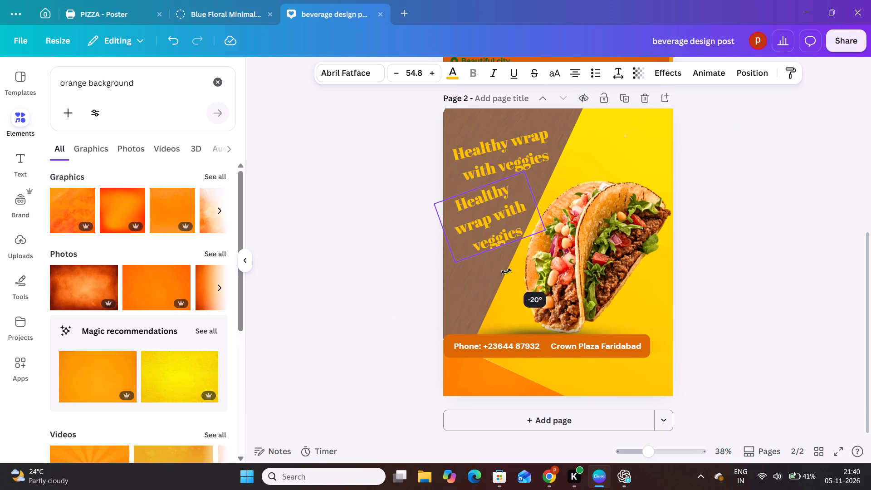
drag(506, 271, 501, 273)
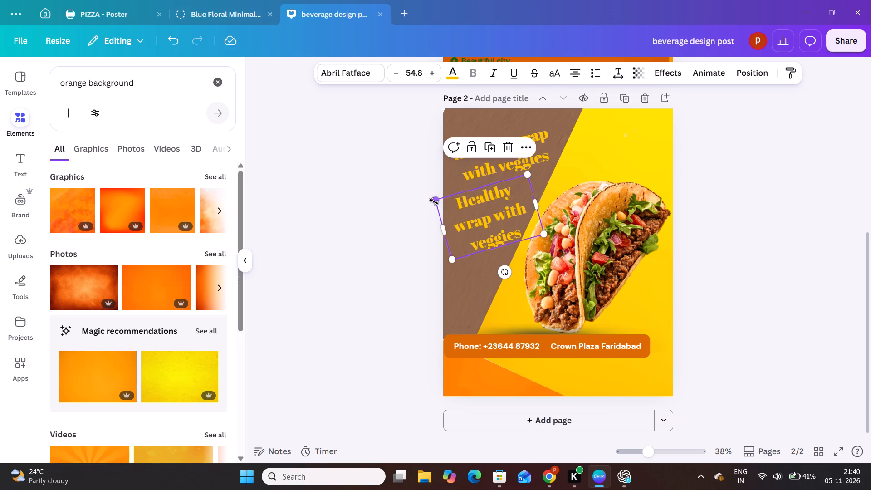
Shrink the three-line tagline to font size 39.2 and shift both taglines up the brown panel, leaving a gap between them.
drag(434, 199, 464, 211)
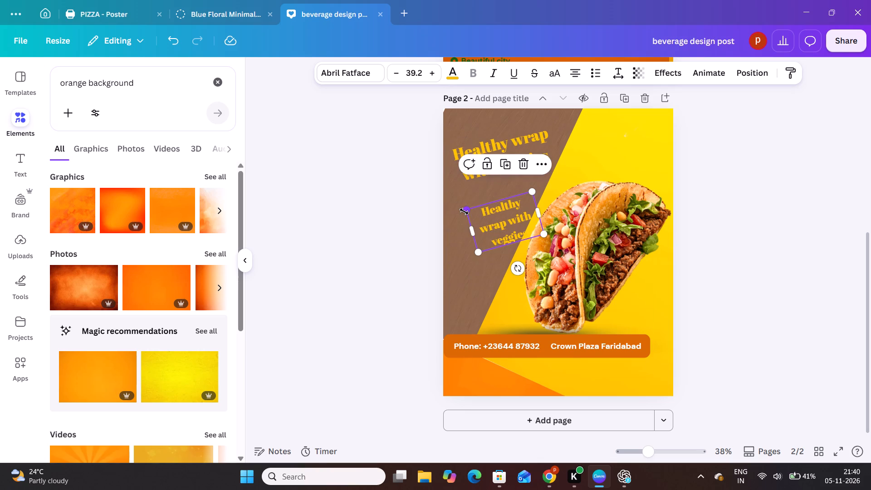
drag(489, 220, 498, 201)
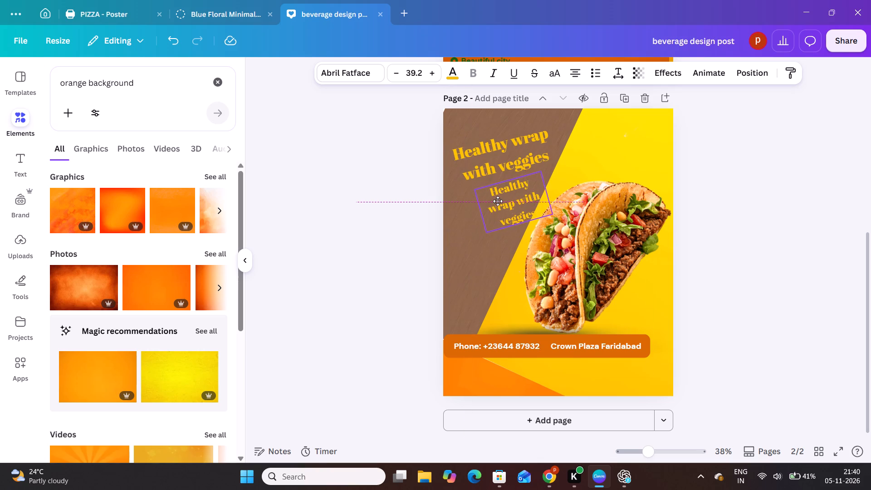
drag(498, 201, 501, 201)
drag(487, 167, 481, 159)
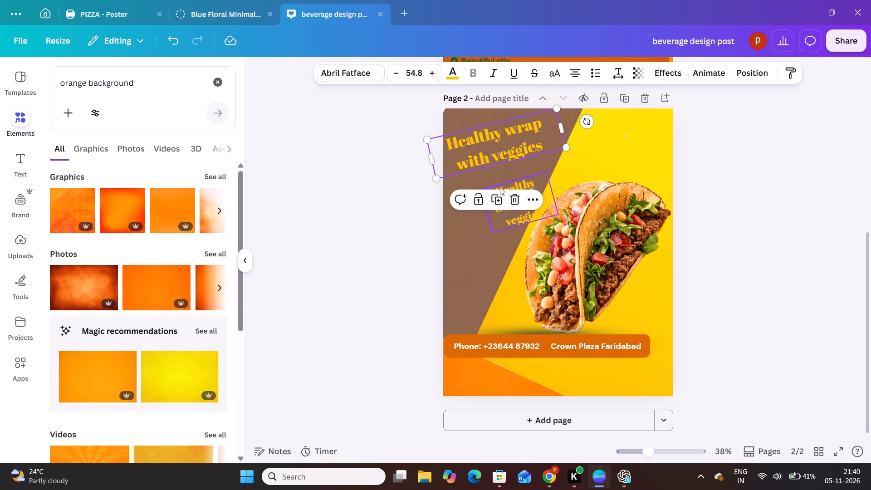
click(334, 224)
Duplicate the three-line tagline and place the copy lower on the brown panel beside the taco, scaled down to font size 30.9.
click(518, 205)
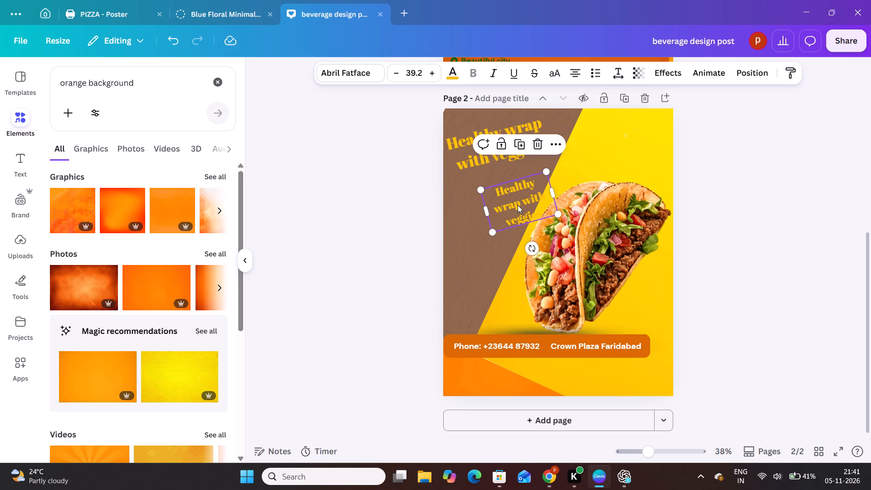
key(ctrl+c)
key(ctrl+v)
drag(513, 213, 495, 233)
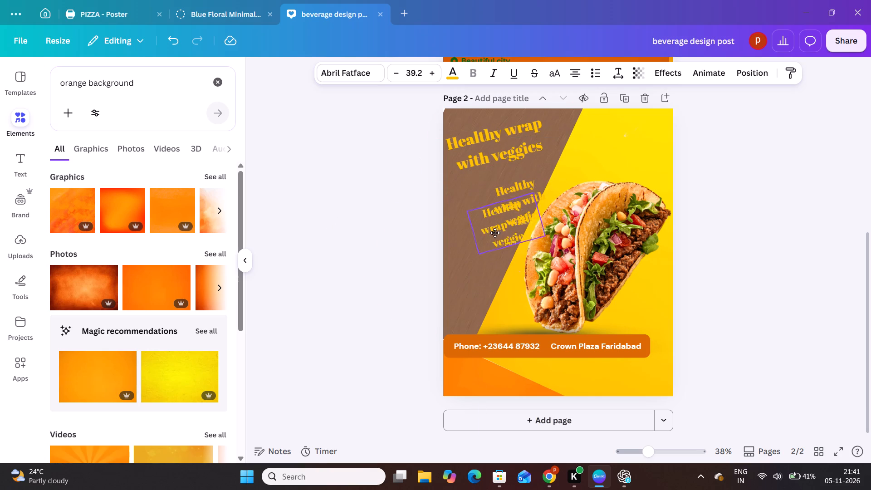
drag(495, 233, 472, 256)
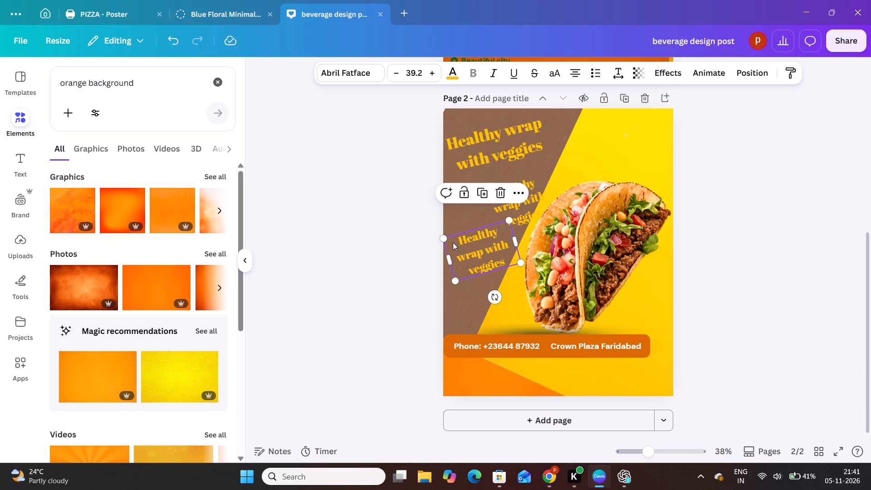
drag(443, 238, 456, 253)
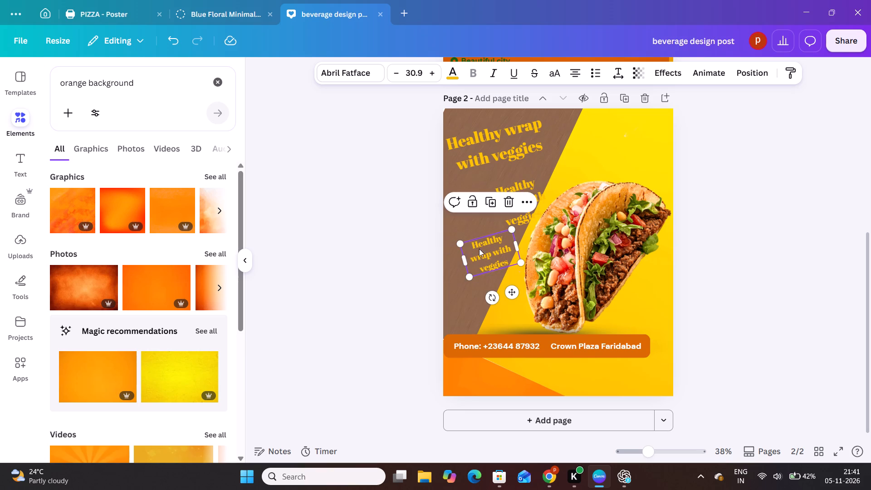
drag(484, 248, 473, 245)
click(519, 203)
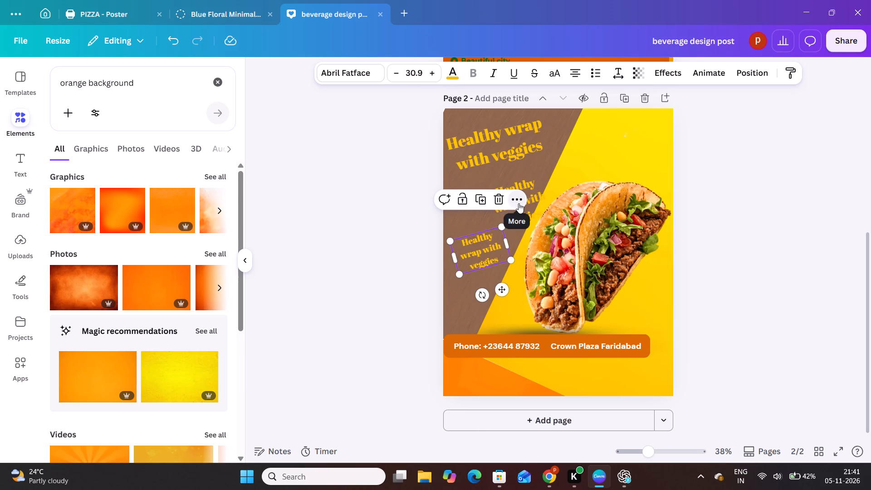
click(388, 234)
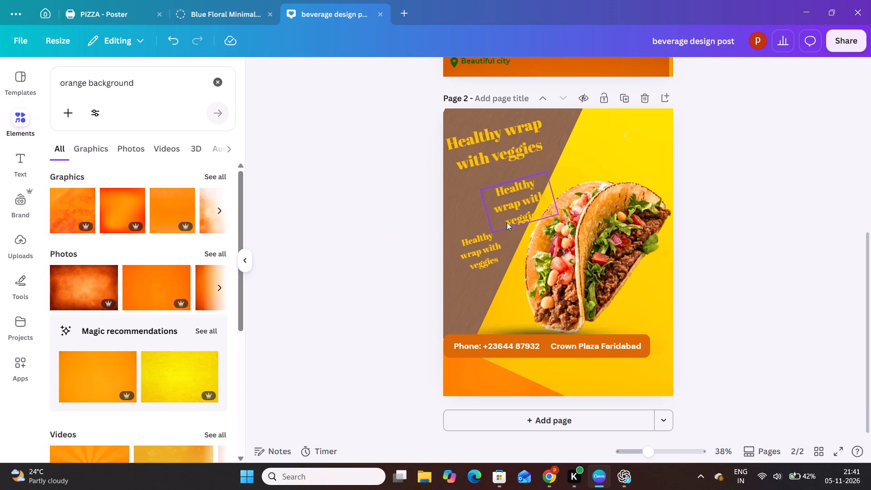
Move the middle three-line tagline up, close beneath the top tagline and fully on the brown panel.
drag(512, 205, 506, 194)
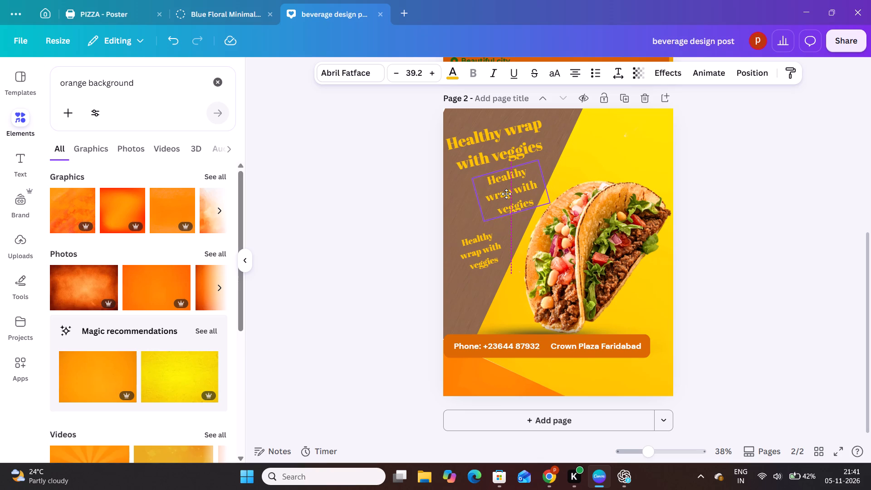
drag(506, 194, 506, 195)
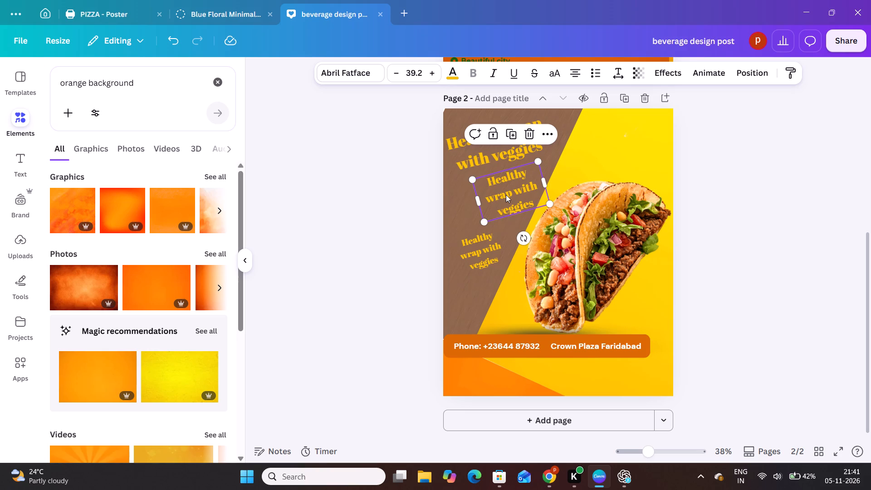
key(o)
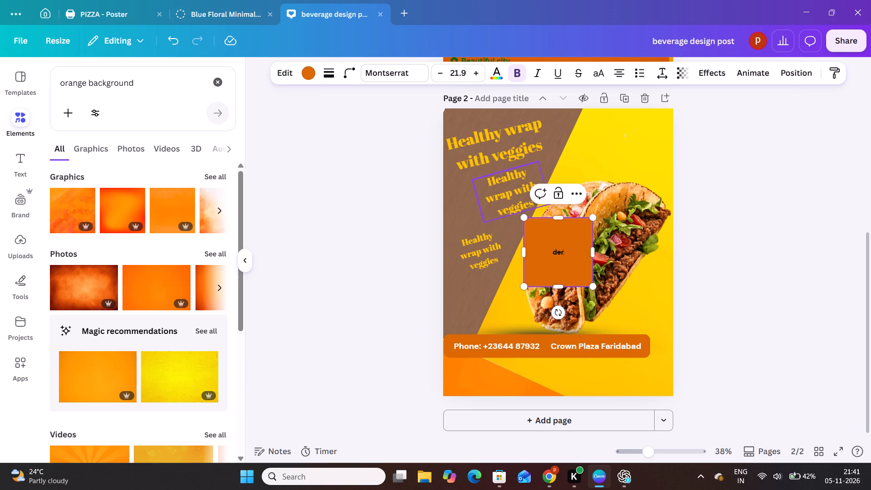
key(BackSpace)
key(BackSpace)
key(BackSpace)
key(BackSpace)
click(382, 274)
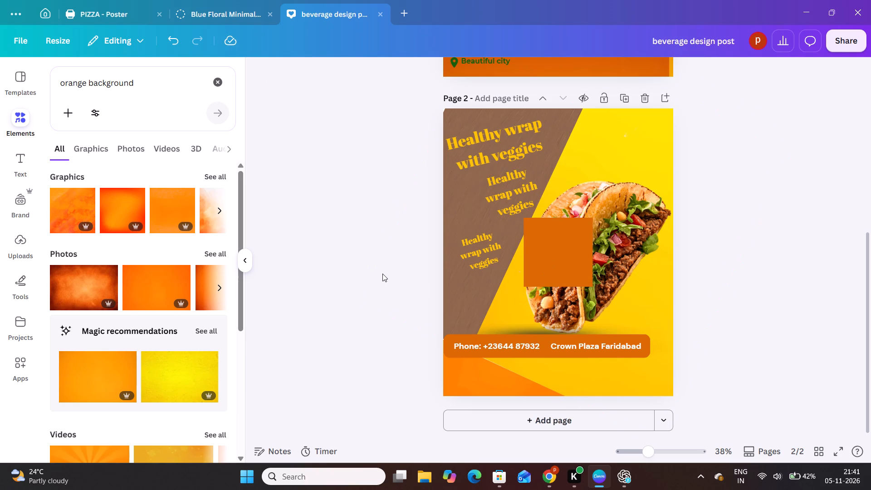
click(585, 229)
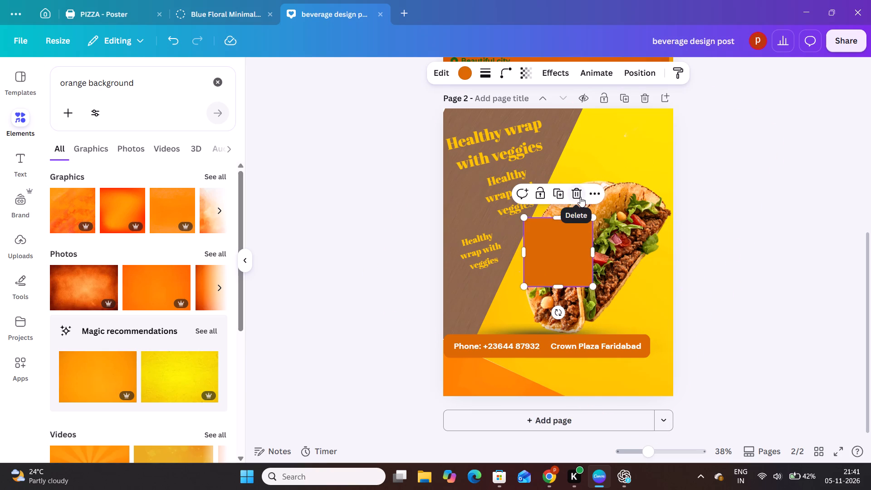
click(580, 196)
Replace the middle tagline's text with "Order now" and, on a new line, "Get it hot and fresh".
click(499, 182)
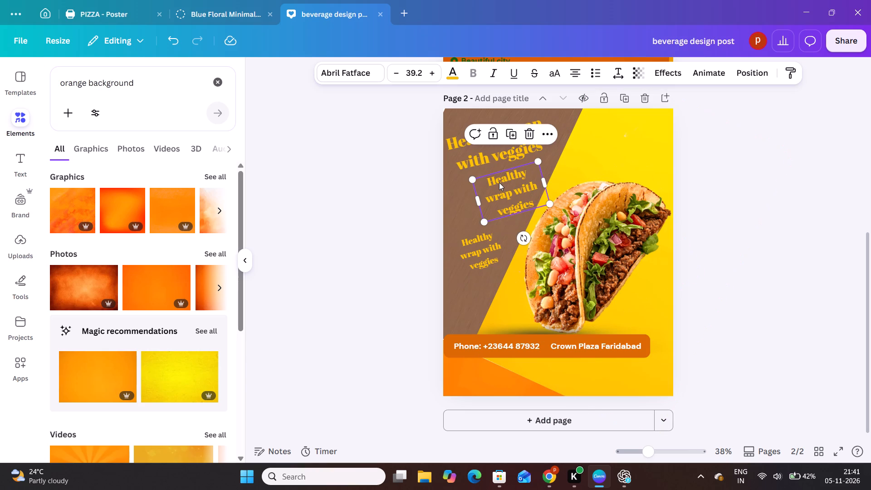
double_click(499, 182)
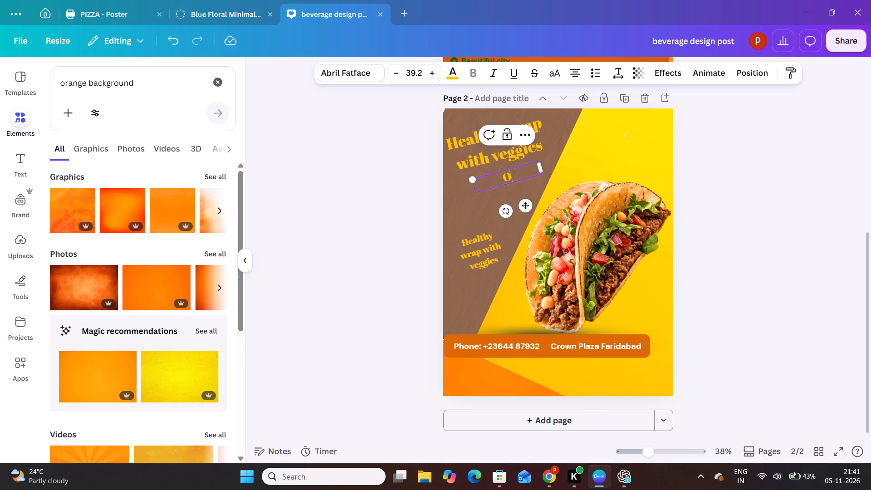
text(rde)
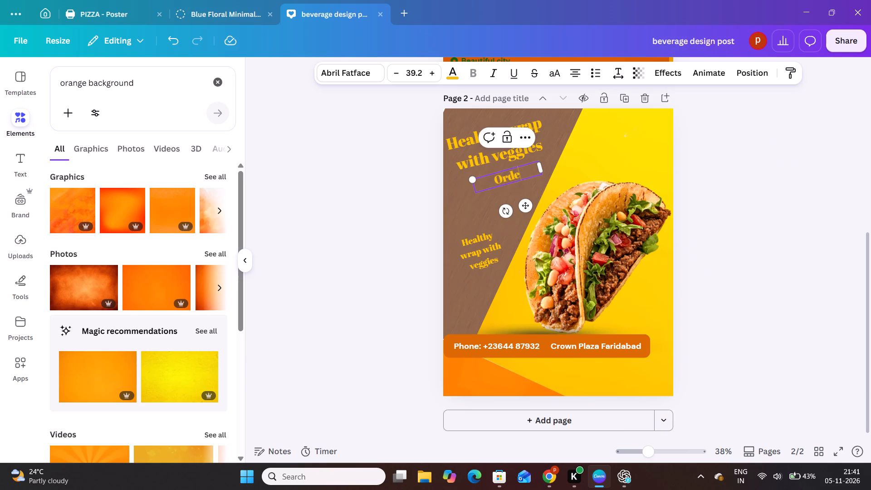
text(r)
key(space)
key(n)
text(ow)
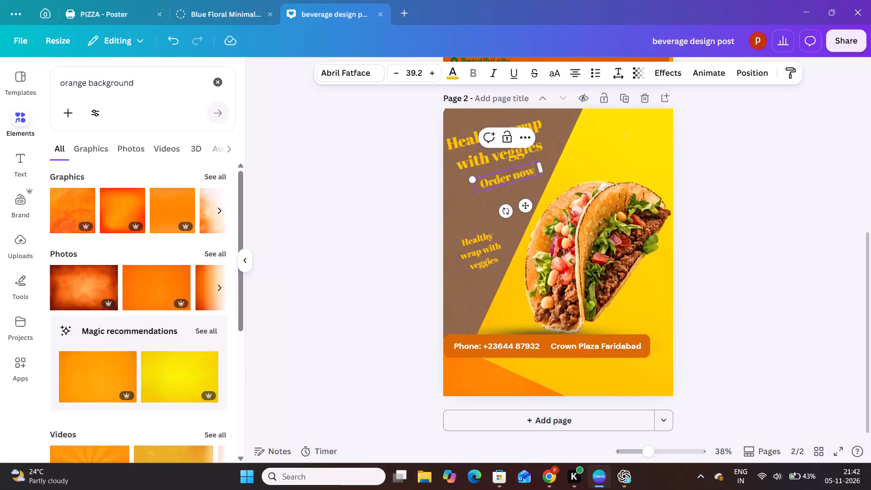
key(Return)
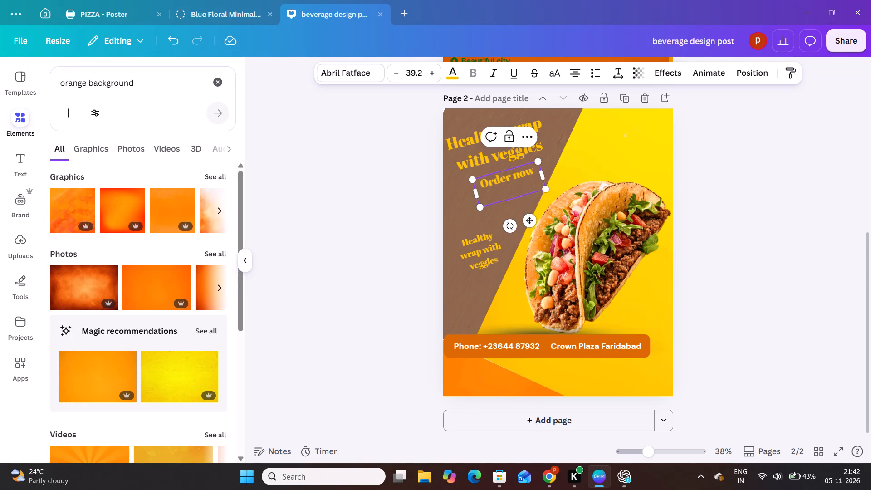
key(g)
key(space)
text(it)
key(space)
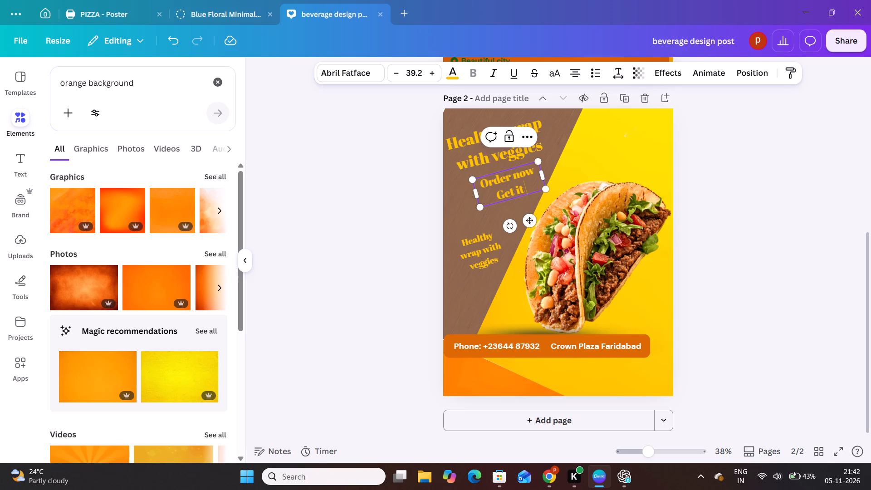
text(ho)
text(t)
key(space)
text(and)
key(space)
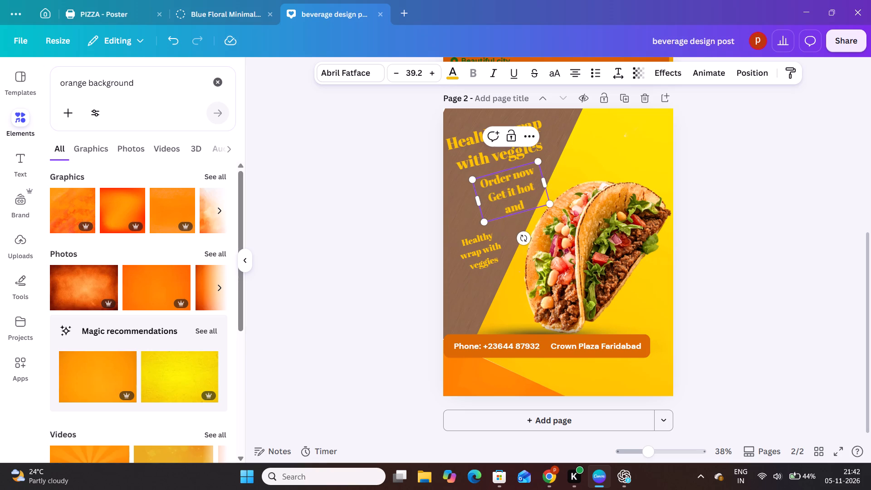
text(fresh)
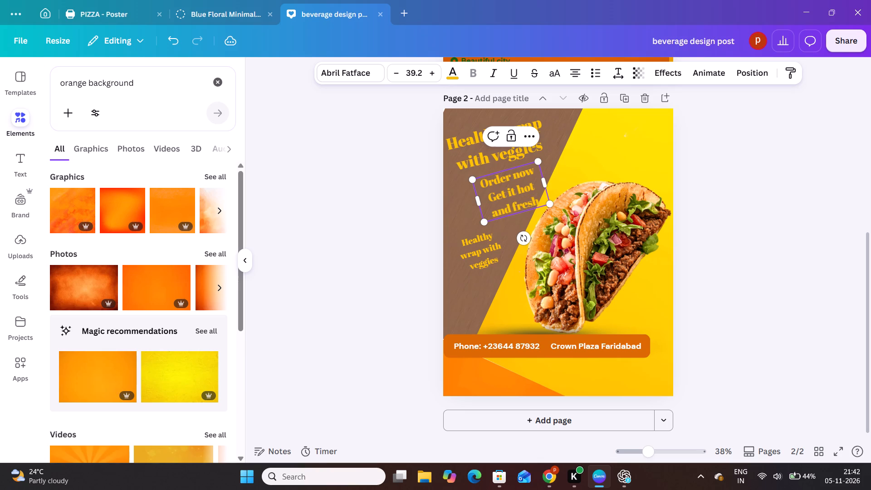
click(420, 189)
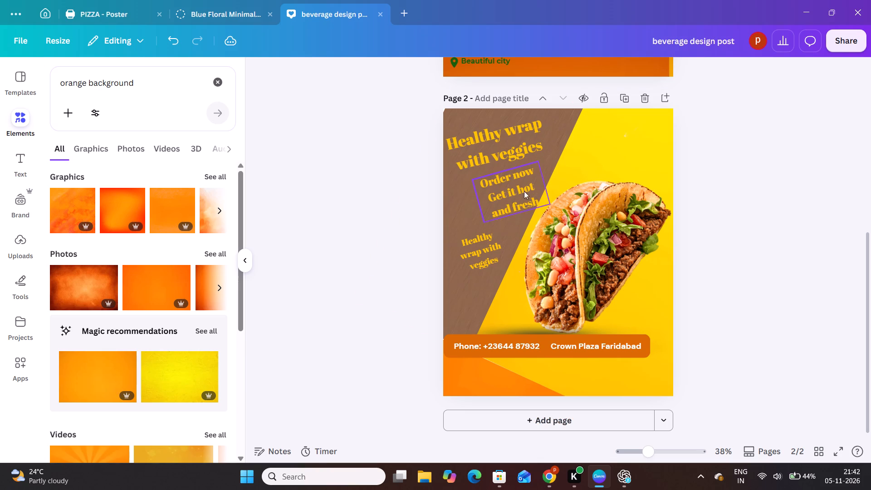
Shrink the "Order now Get it hot and fresh" text to font size 30.4 and position it just under the top tagline.
click(518, 191)
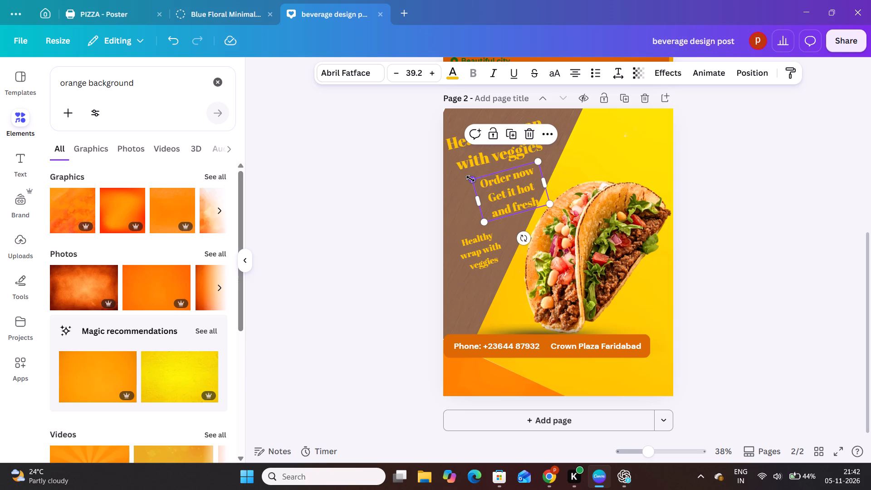
drag(470, 179, 486, 188)
drag(512, 197, 506, 189)
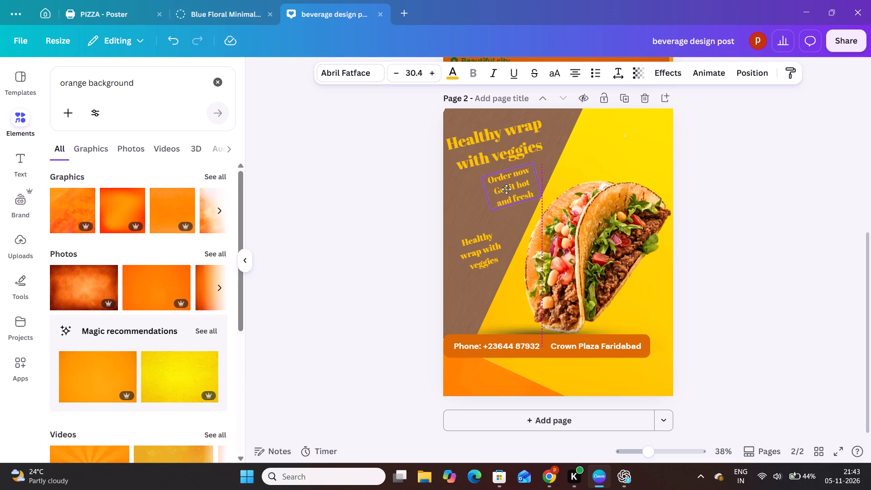
drag(506, 189, 502, 187)
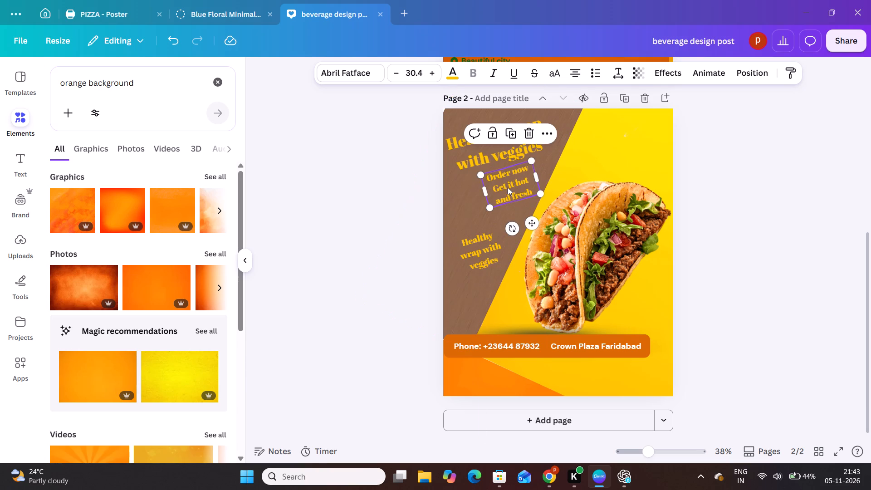
Shrink the lower "Healthy wrap with veggies" tagline to font size 24.8 and move it up beneath the "Order now" text.
click(509, 186)
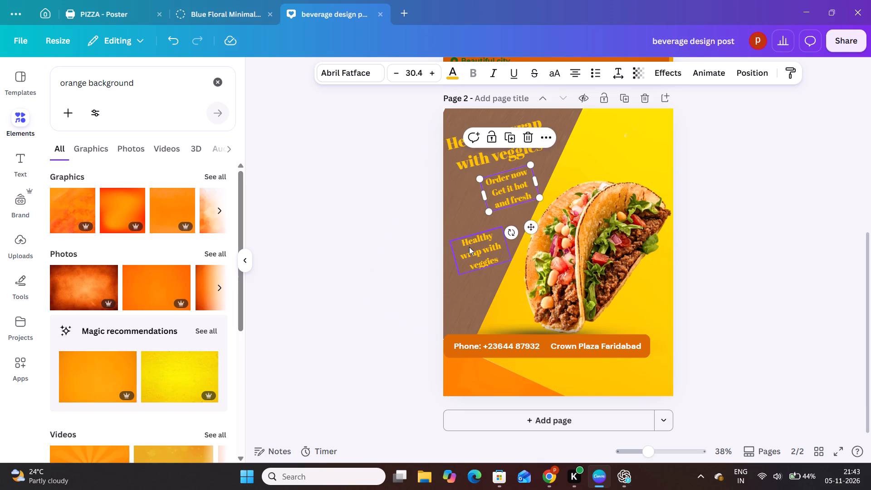
click(469, 247)
drag(451, 240, 461, 249)
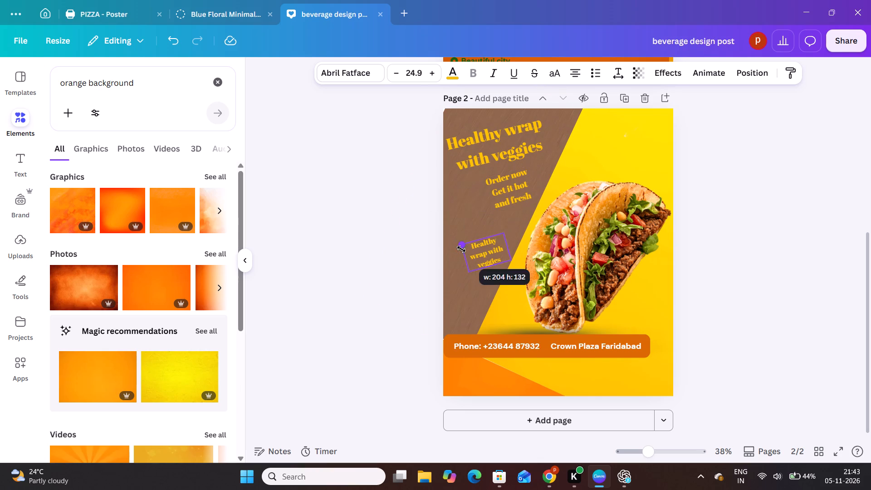
drag(461, 249, 461, 250)
drag(478, 257, 470, 242)
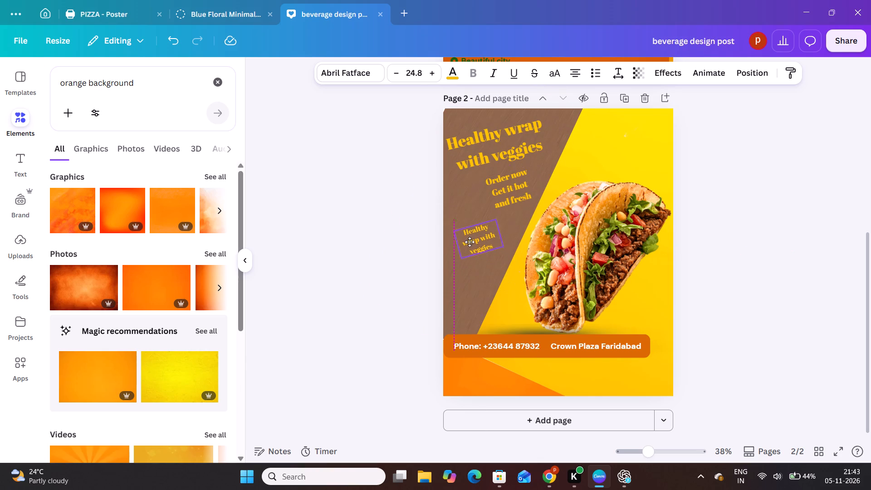
drag(470, 242, 467, 240)
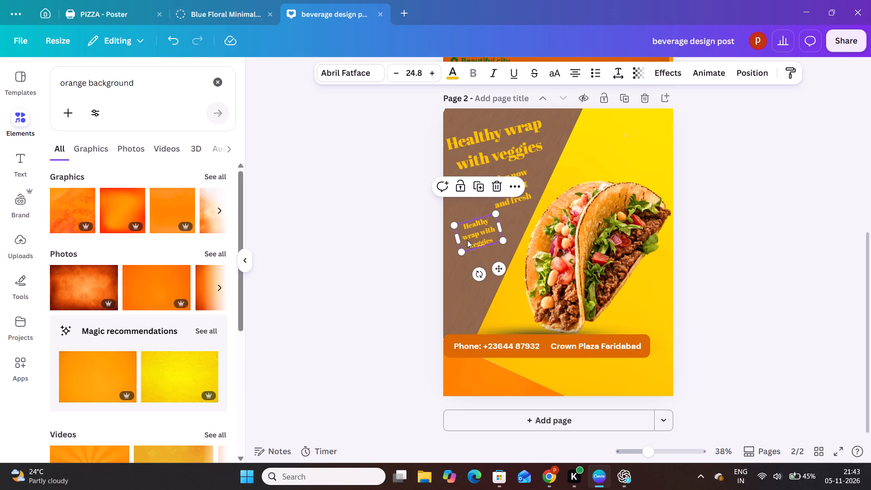
Replace the lower tagline's text with "159/-" and, on a new line, "only".
key(1)
text(59)
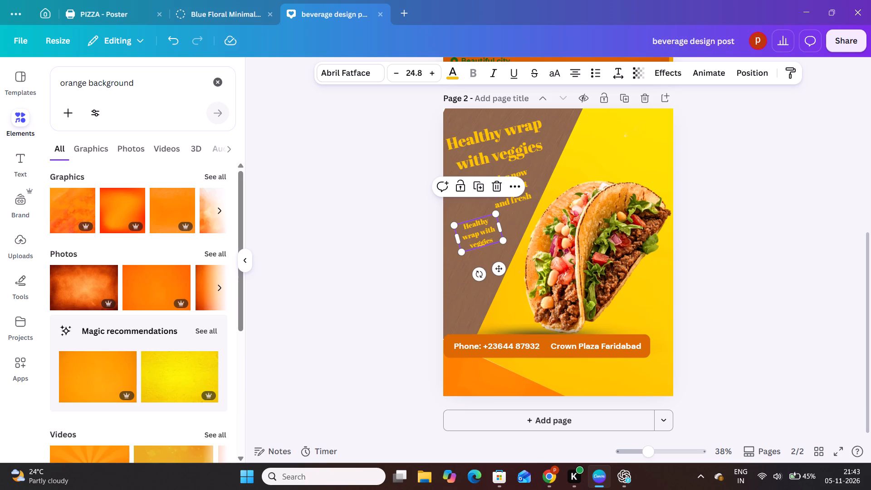
double_click(475, 235)
text(159)
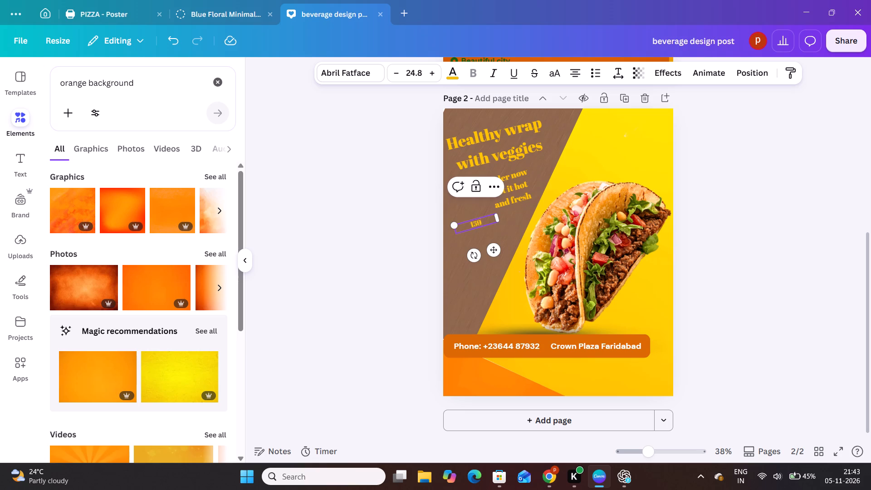
text(/-)
key(Return)
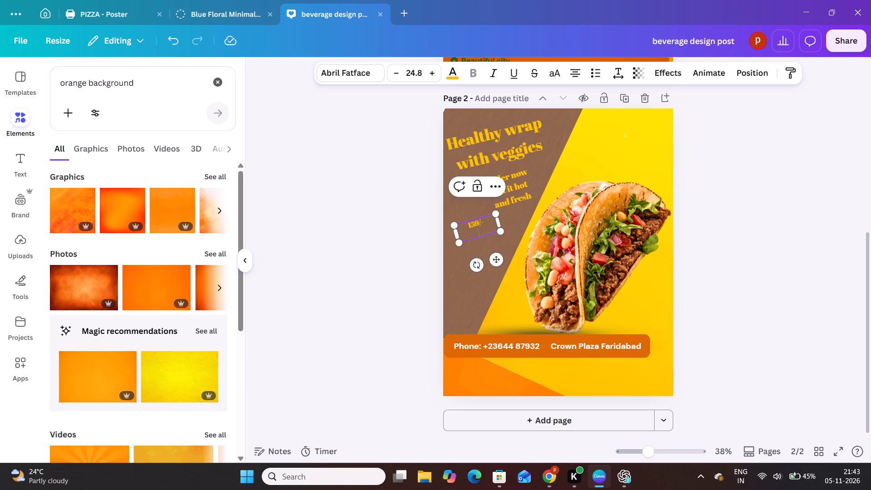
text(only)
click(370, 256)
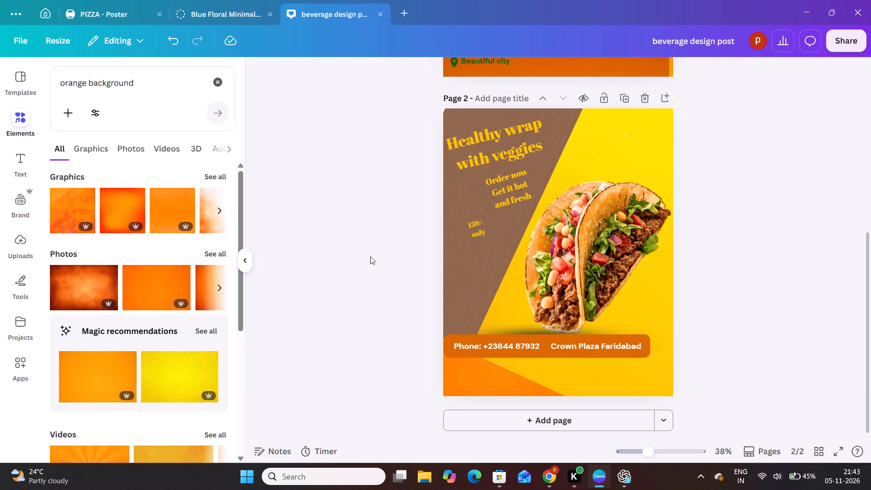
Enlarge the "159/- only" text to font size 30.2, move it slightly lower and rotate it level.
click(470, 230)
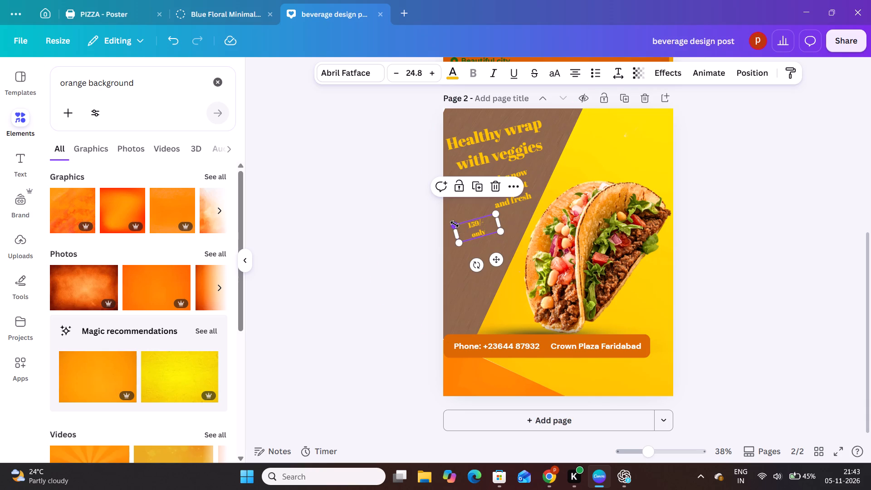
drag(454, 224, 446, 212)
drag(483, 218, 491, 235)
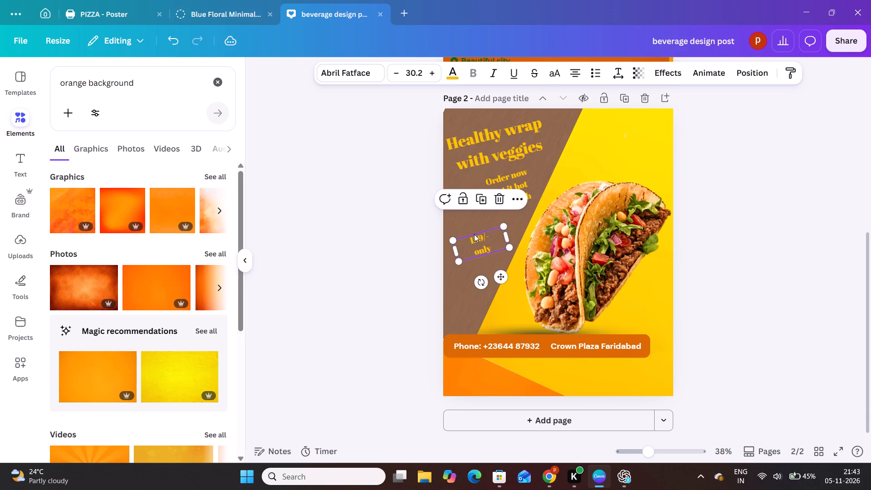
drag(481, 282, 471, 285)
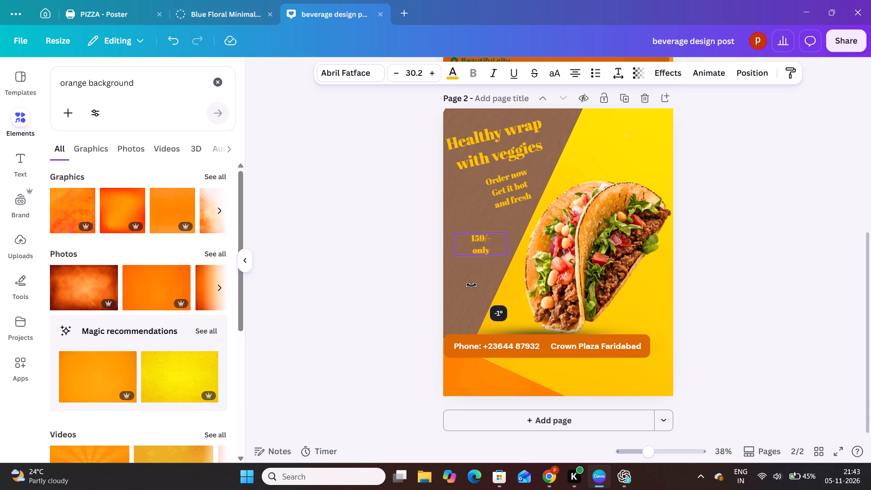
drag(471, 285, 471, 287)
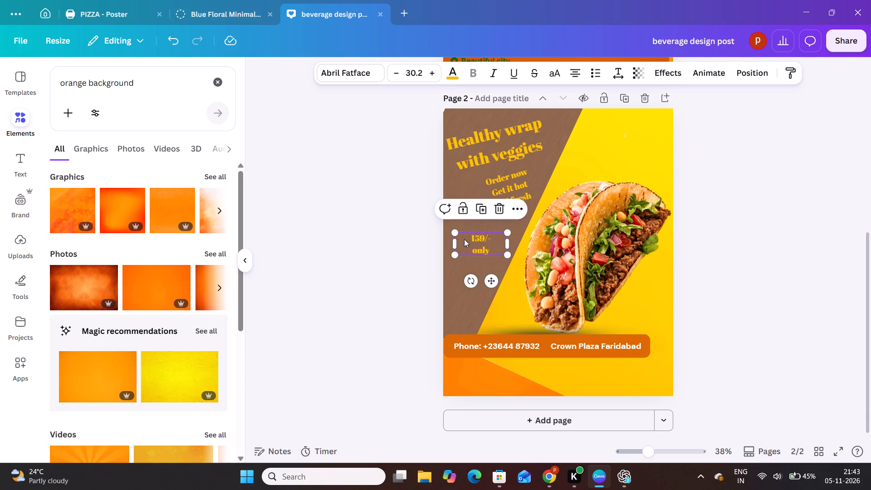
Scale the price text down to font size 23.6 and move it lower on the brown panel.
click(452, 231)
click(452, 231)
drag(452, 231, 459, 229)
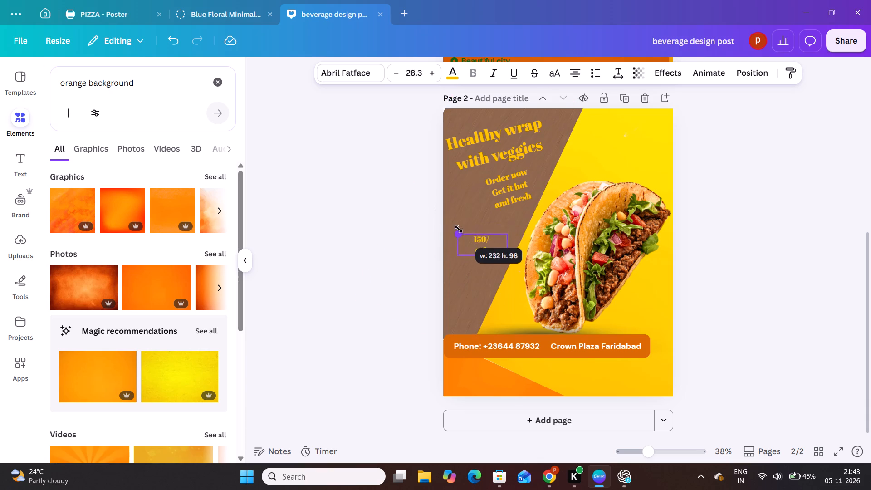
drag(459, 229, 465, 235)
drag(484, 247, 472, 258)
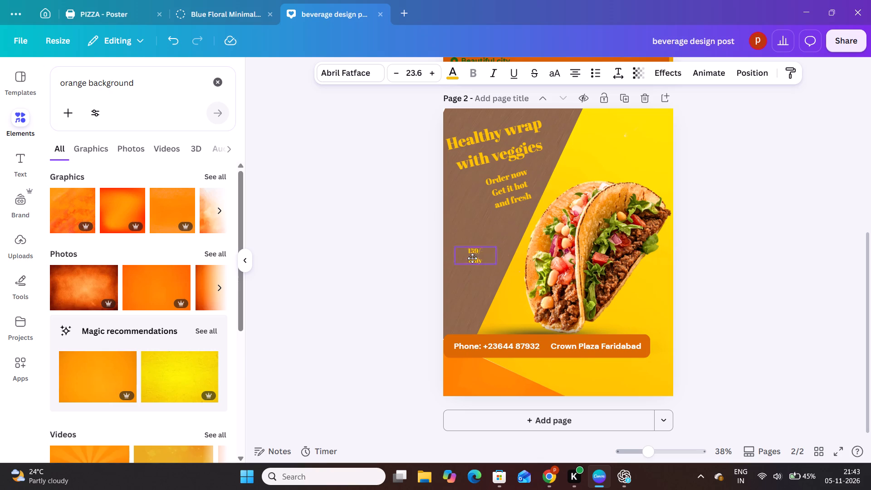
drag(472, 258, 472, 269)
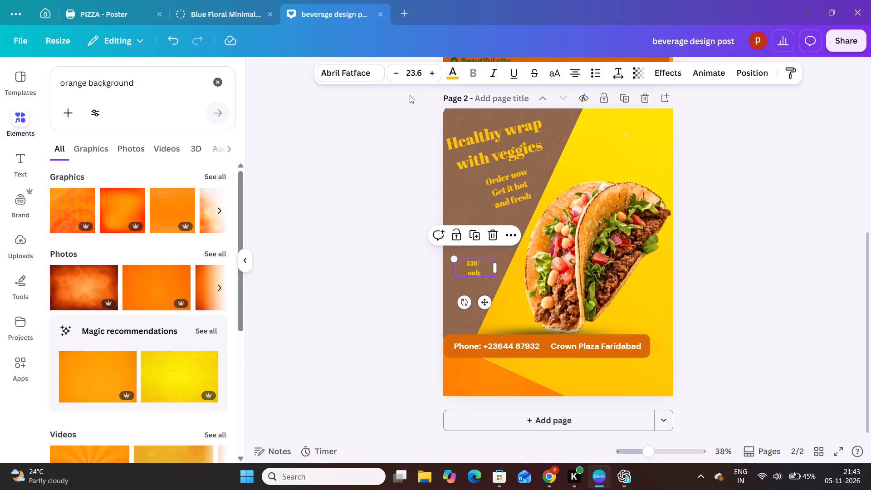
Increase the price text's font size to 46.6 and move it slightly up on the brown panel.
triple_click(428, 72)
triple_click(428, 72)
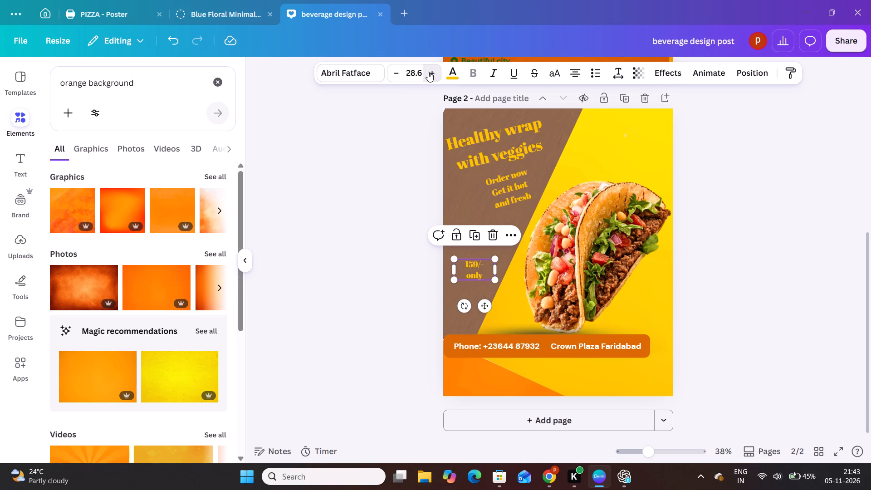
triple_click(428, 72)
triple_click(428, 72)
triple_click(428, 72)
triple_click(428, 72)
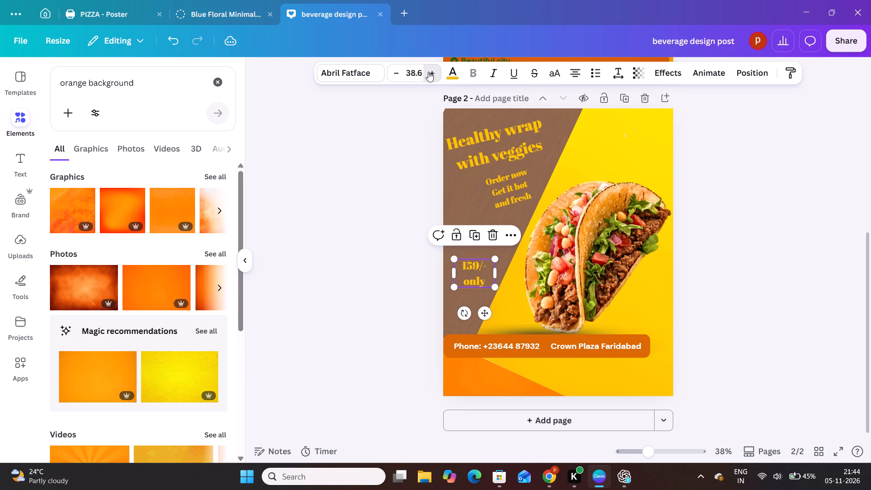
triple_click(428, 72)
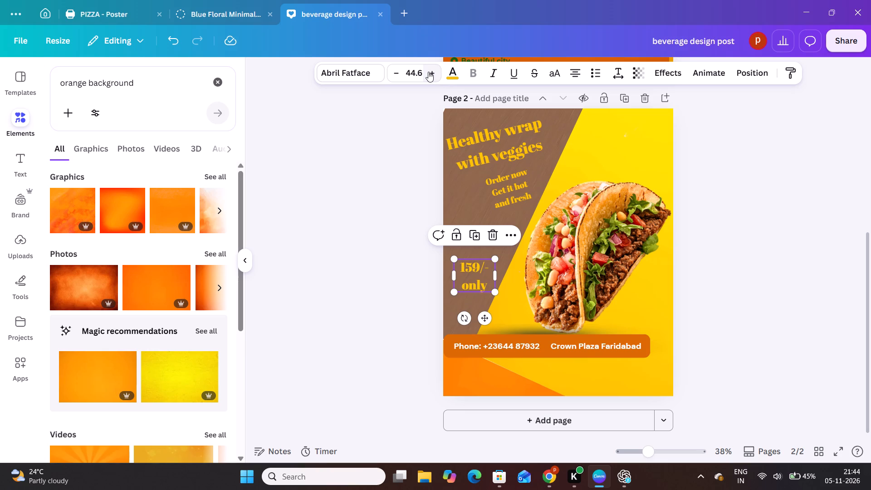
click(428, 72)
click(428, 72)
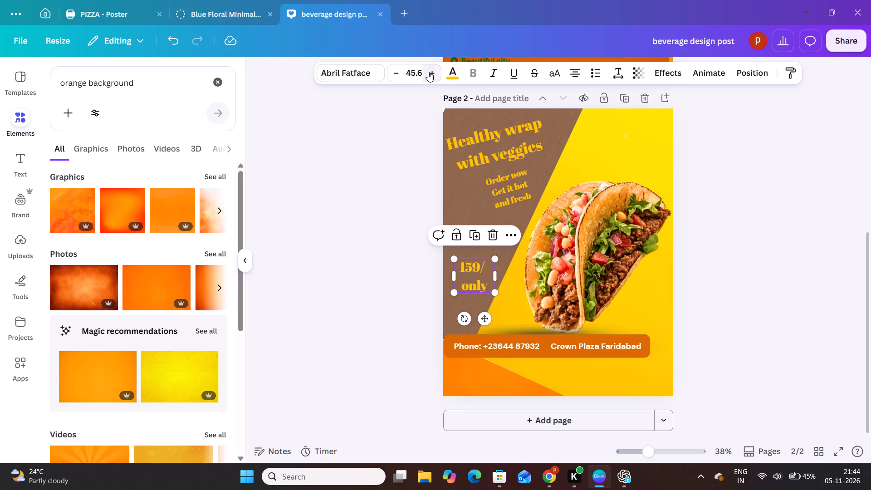
click(405, 230)
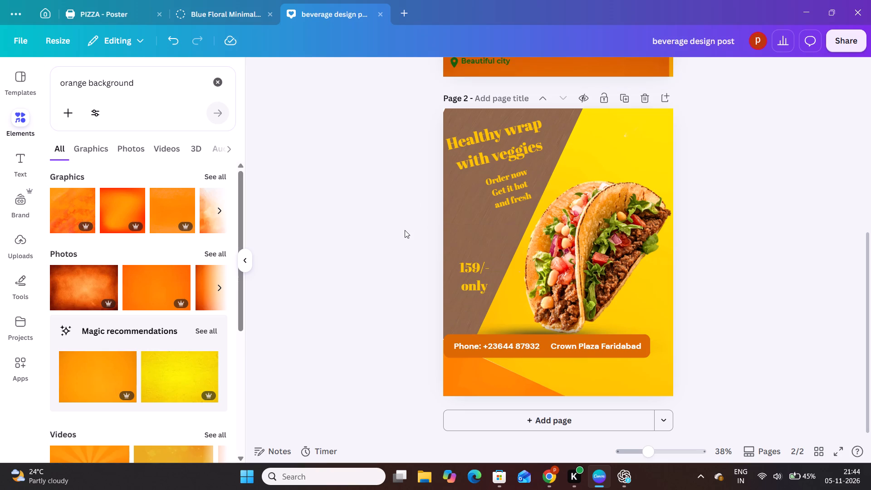
drag(478, 274, 478, 260)
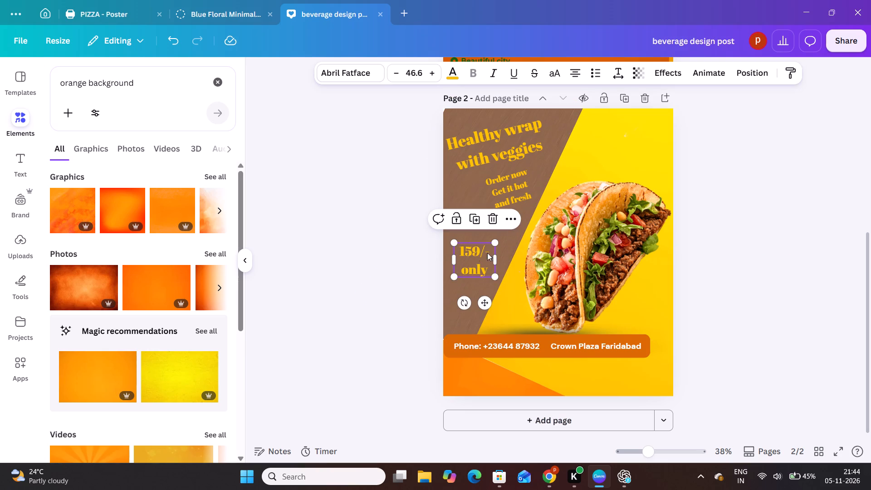
Shift the "Order now Get it hot and fresh" text slightly left, away from the panel's slanted edge.
drag(514, 197, 508, 196)
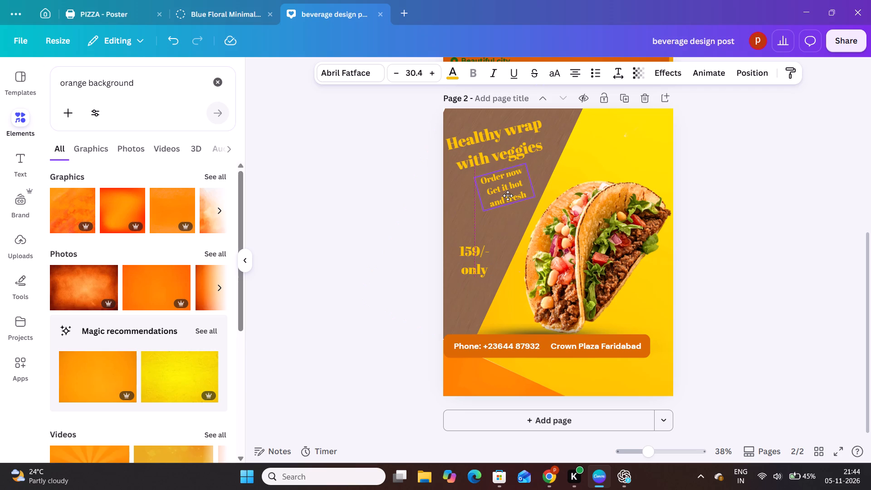
drag(508, 196, 508, 198)
click(362, 250)
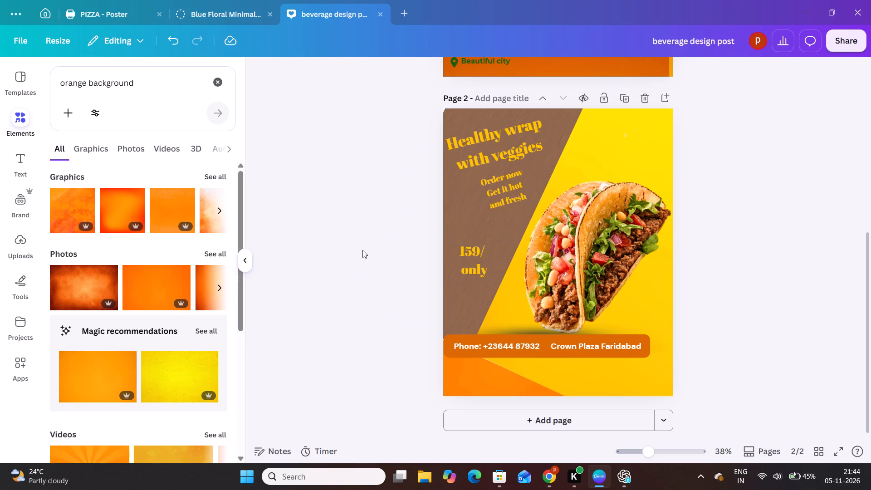
Recolour the "Order now Get it hot and fresh" text with the brightest yellow from the background photo's colours.
click(505, 188)
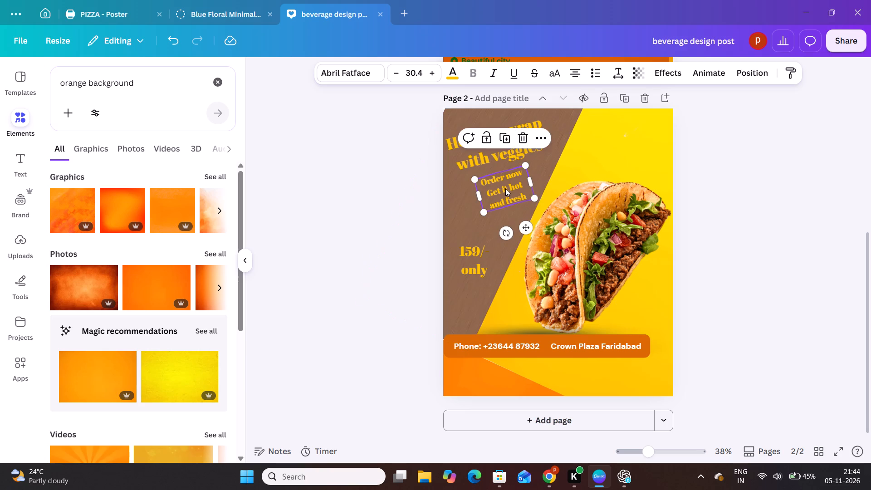
click(458, 73)
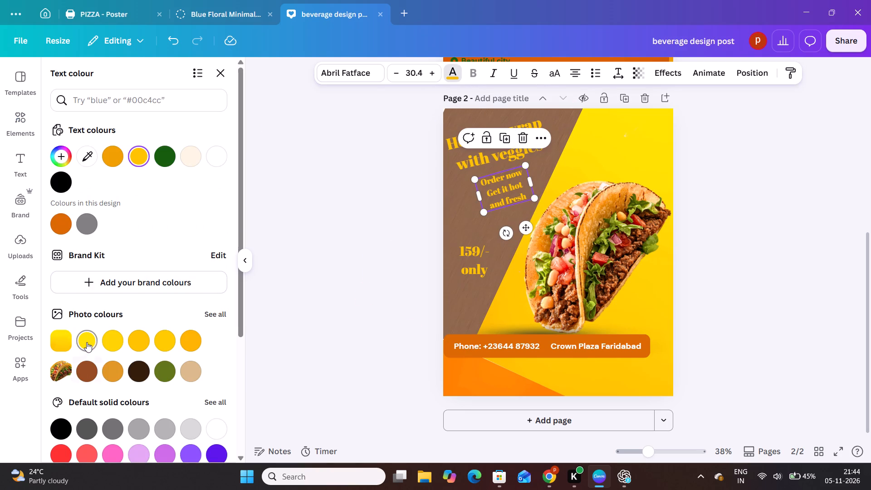
click(87, 342)
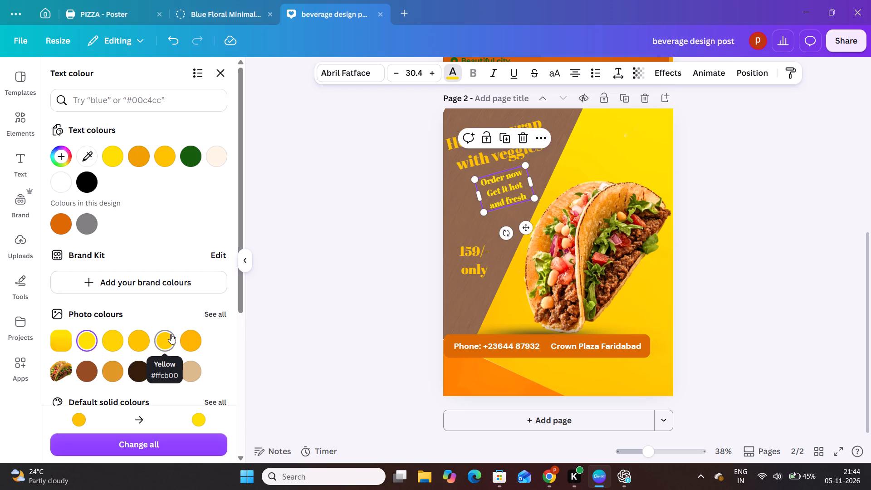
click(332, 279)
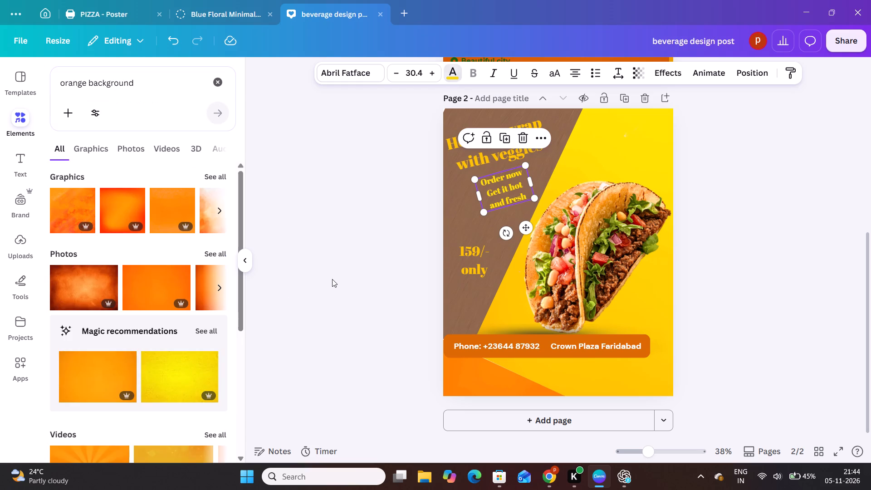
click(415, 281)
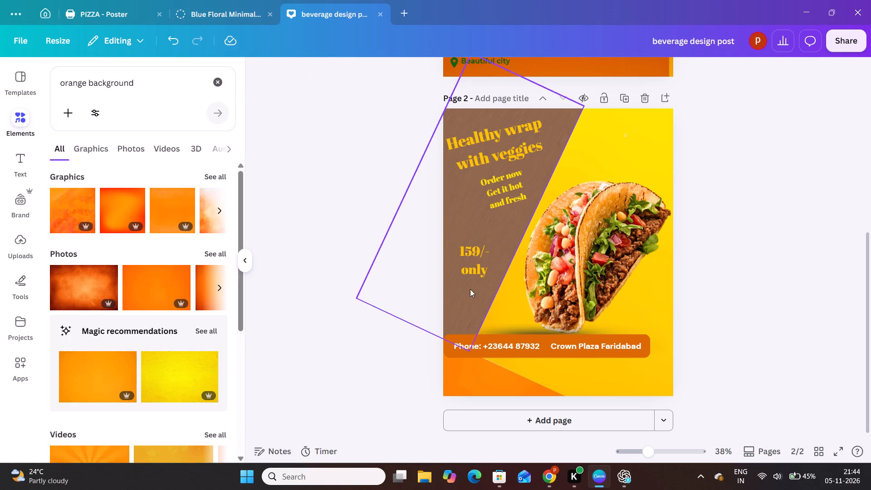
Try red, coral, purple and violet on the "159/- only" price text, settling on white from the default solid colours.
click(475, 266)
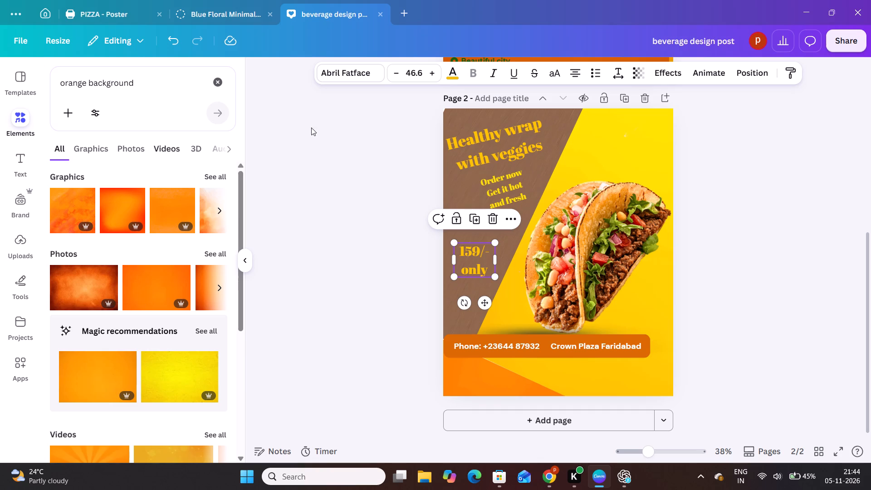
click(452, 78)
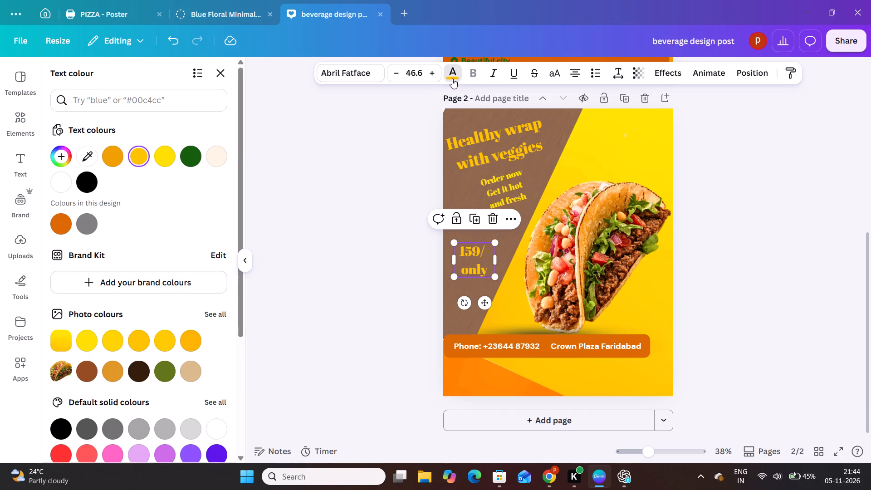
scroll(145, 265, down, 1)
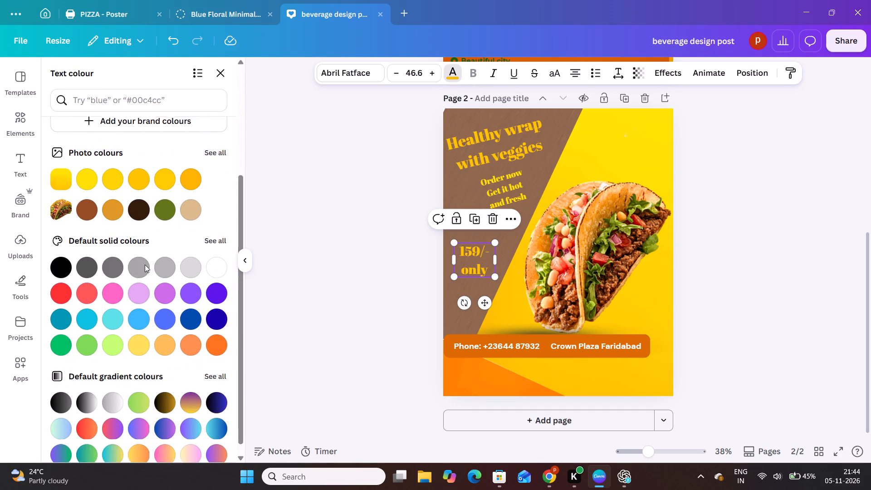
scroll(145, 265, down, 1)
click(59, 279)
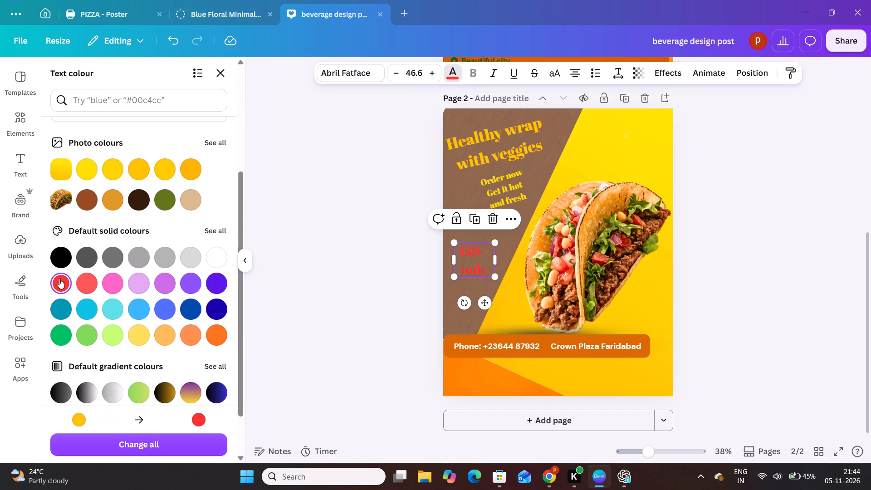
click(87, 279)
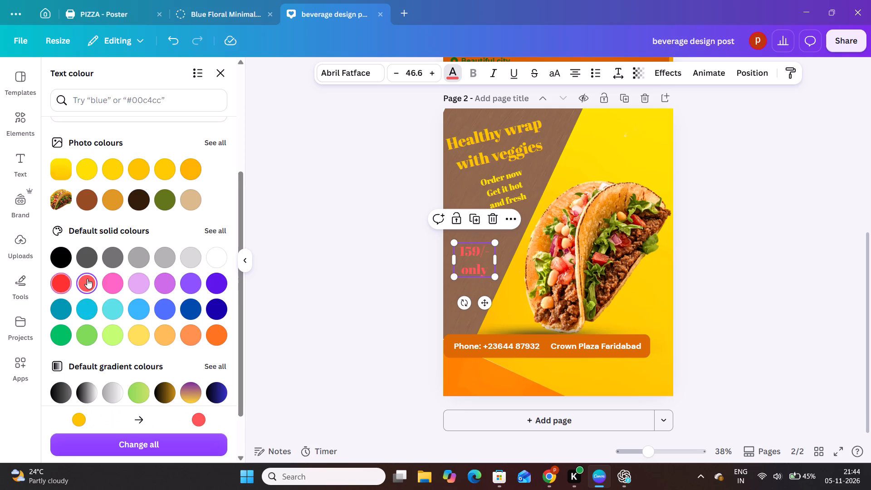
click(161, 279)
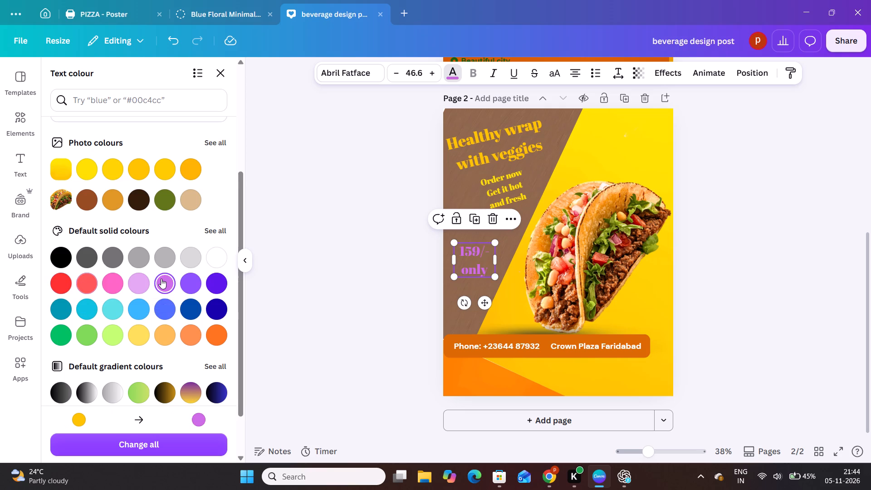
click(212, 281)
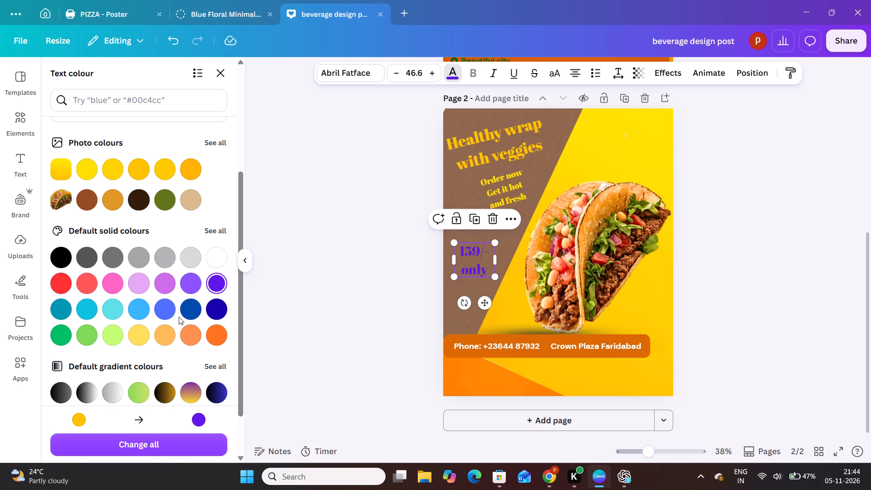
scroll(154, 334, down, 1)
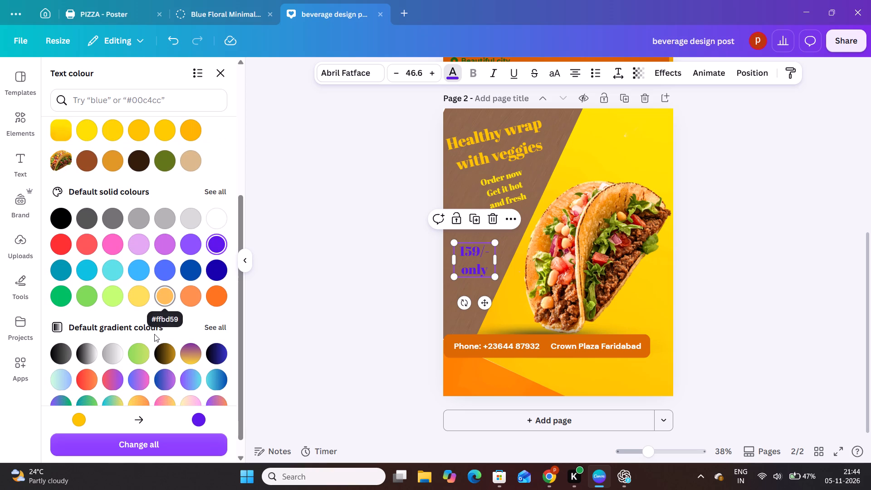
scroll(154, 334, down, 1)
scroll(154, 334, up, 2)
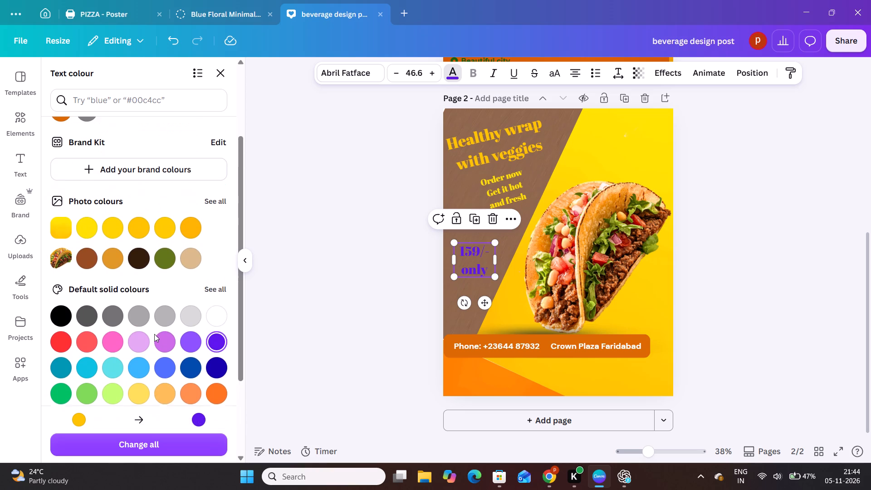
scroll(154, 334, up, 1)
click(210, 332)
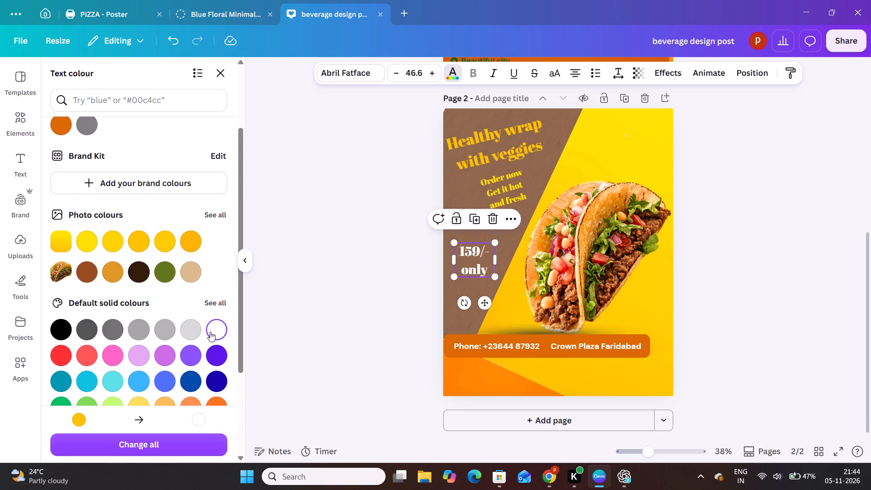
click(341, 269)
click(341, 269)
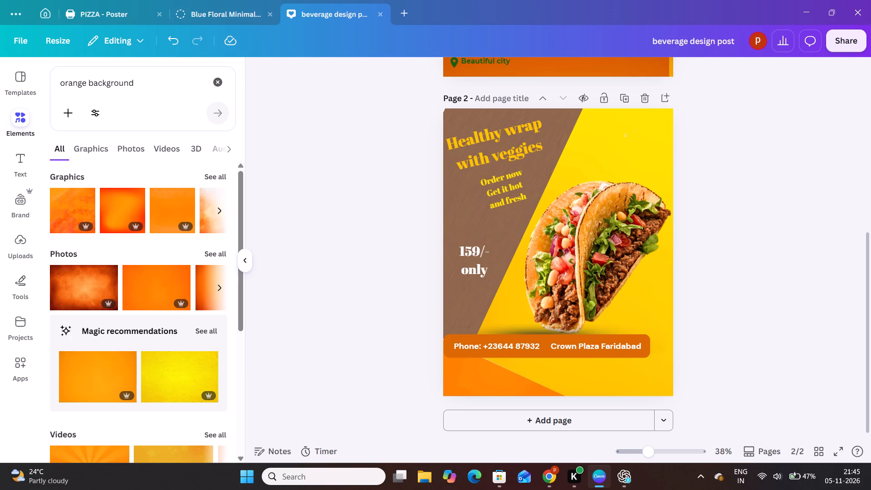
Search elements for "limited offer" and place the black-and-yellow graphic with the clock in the poster's upper-right corner.
click(215, 84)
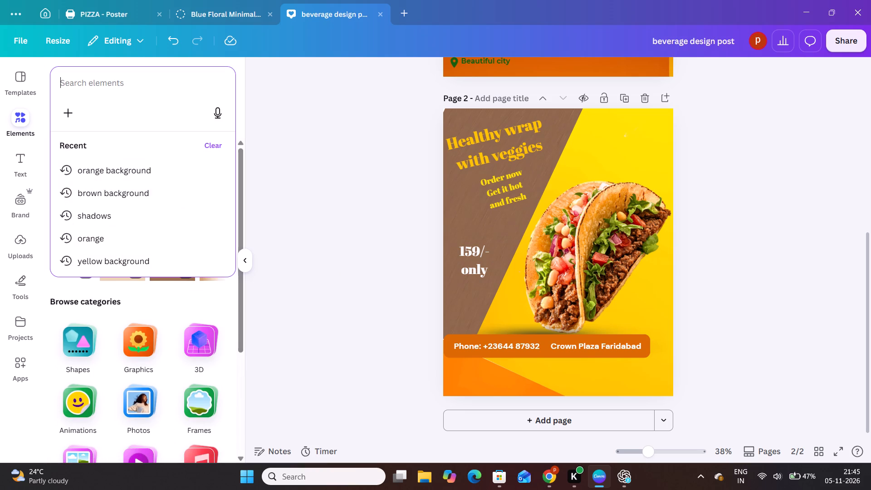
text(limited offer)
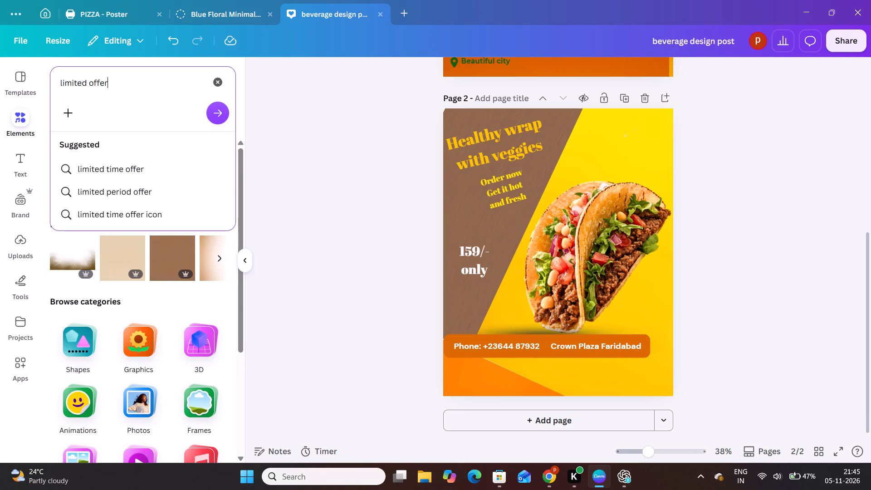
key(Return)
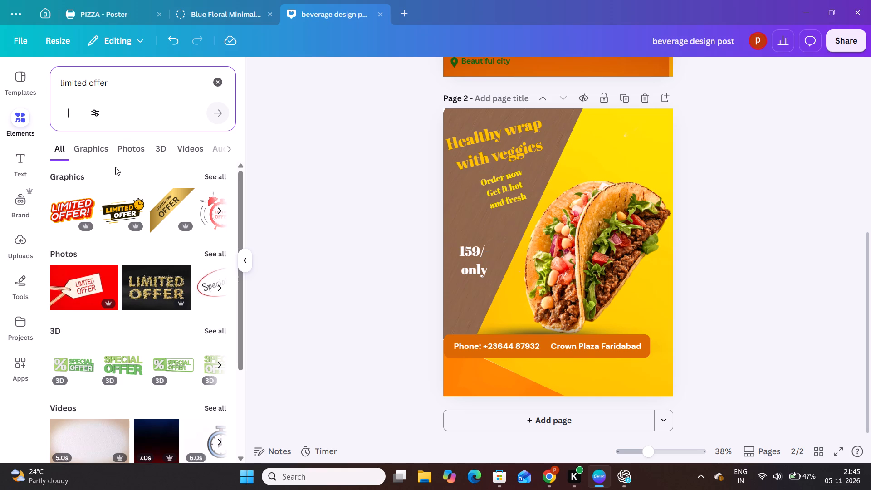
click(114, 208)
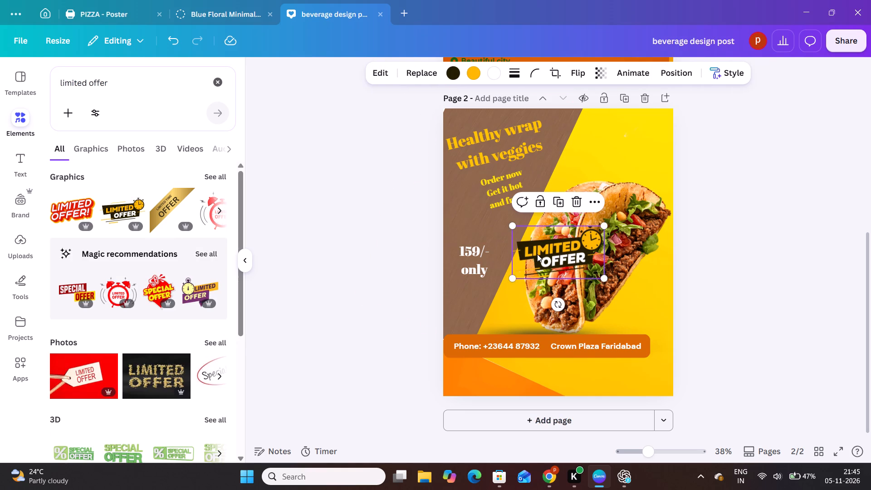
drag(560, 251, 629, 137)
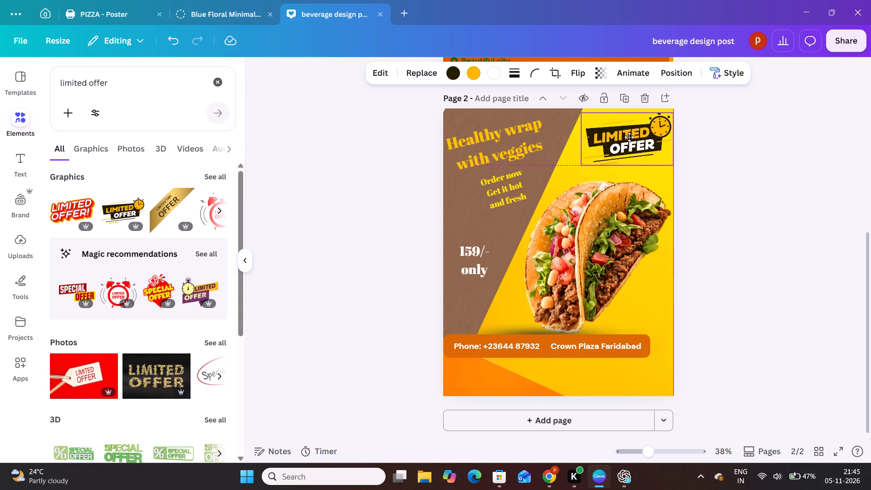
drag(629, 137, 628, 132)
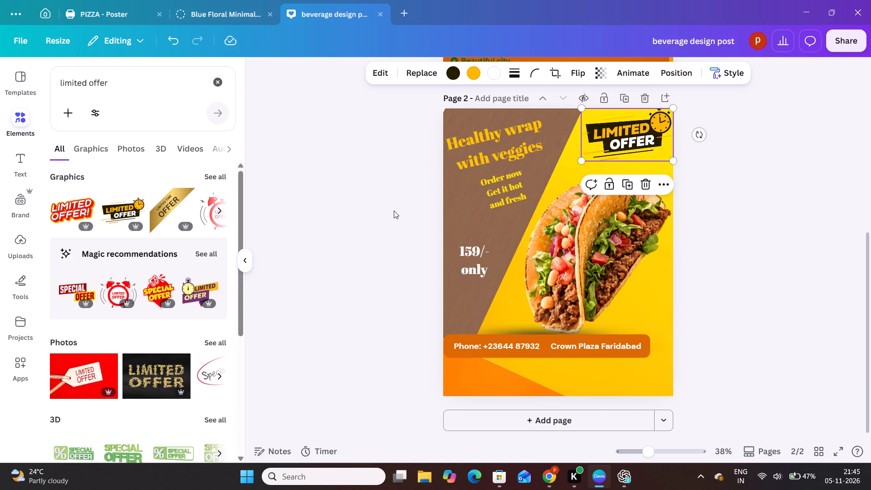
click(394, 211)
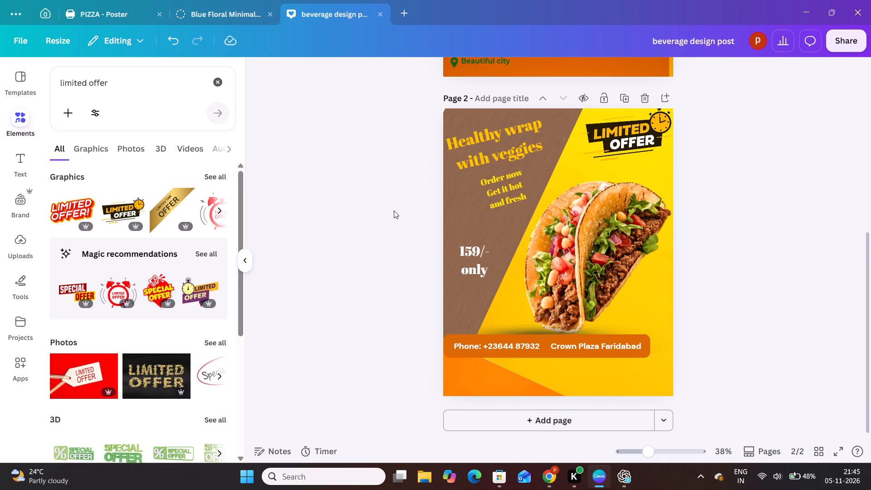
click(367, 201)
Search elements for "food logo".
click(217, 78)
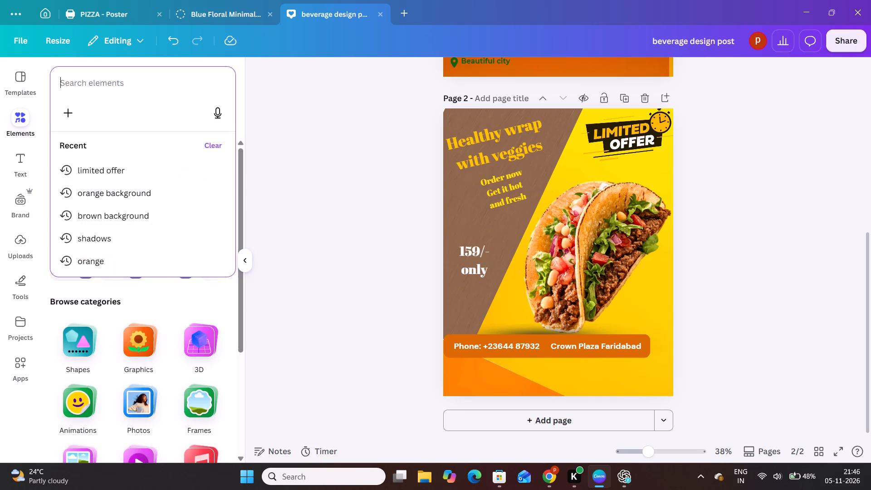
text(food)
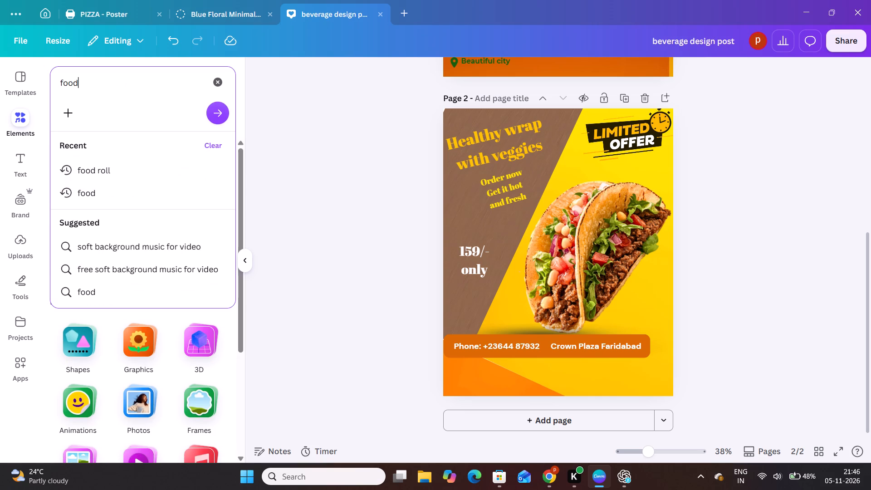
key(space)
text(lof)
key(BackSpace)
text(go)
key(Return)
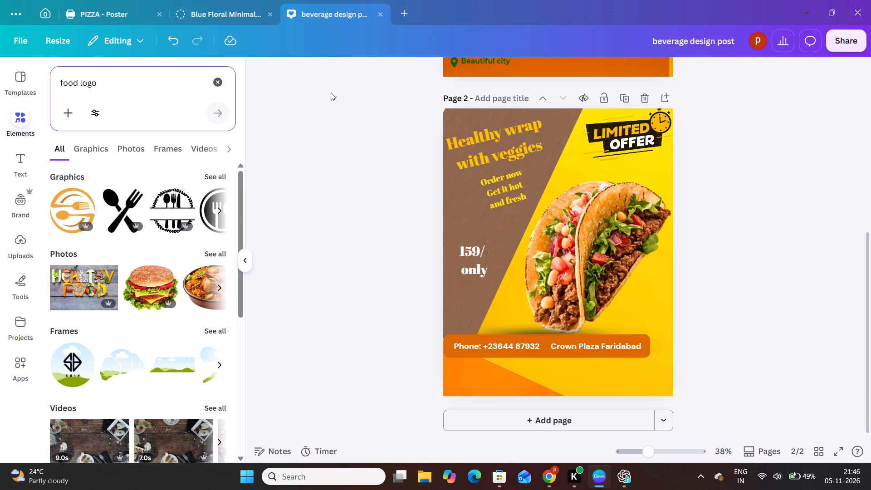
Shift the price, "Order now" and "Healthy wrap with veggies" texts lower on the brown panel, leaving space above the tagline.
drag(474, 253, 469, 268)
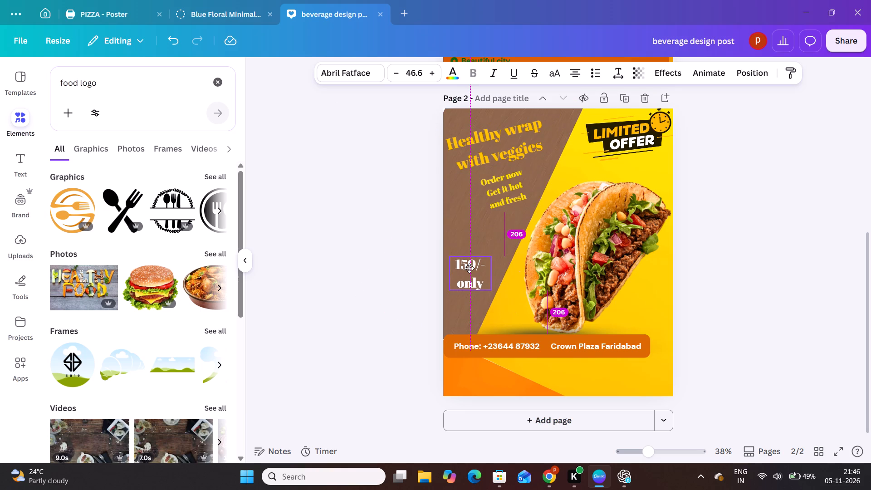
drag(469, 268, 468, 276)
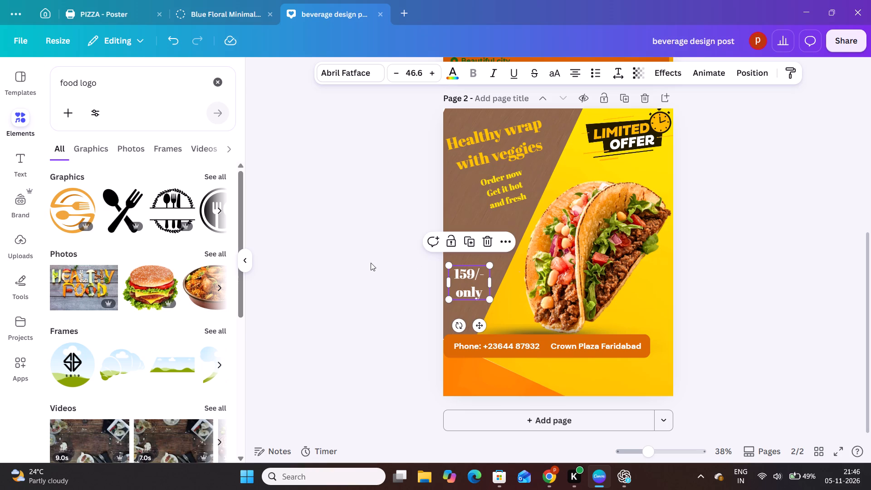
click(371, 263)
drag(491, 199, 479, 229)
click(380, 186)
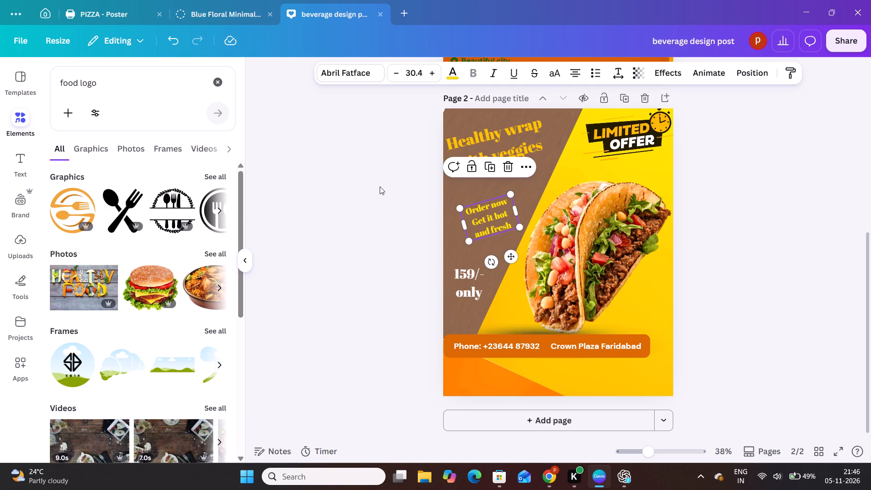
drag(488, 139, 481, 167)
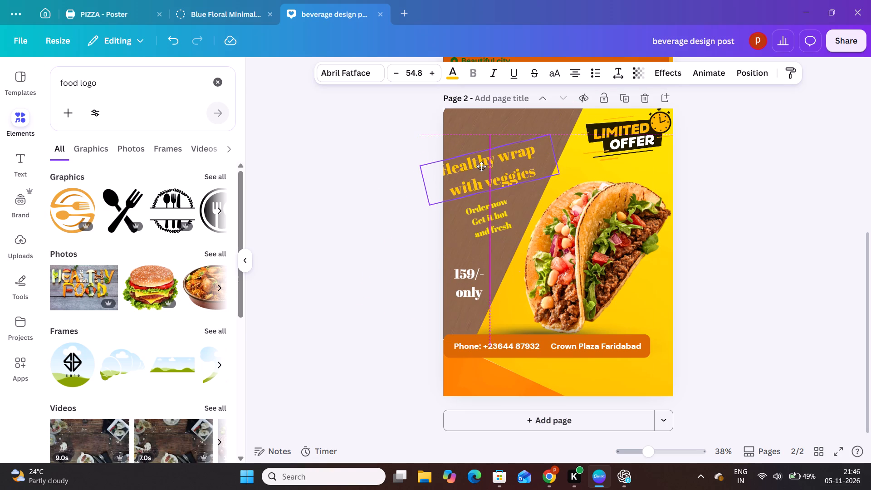
drag(481, 167, 489, 167)
click(348, 212)
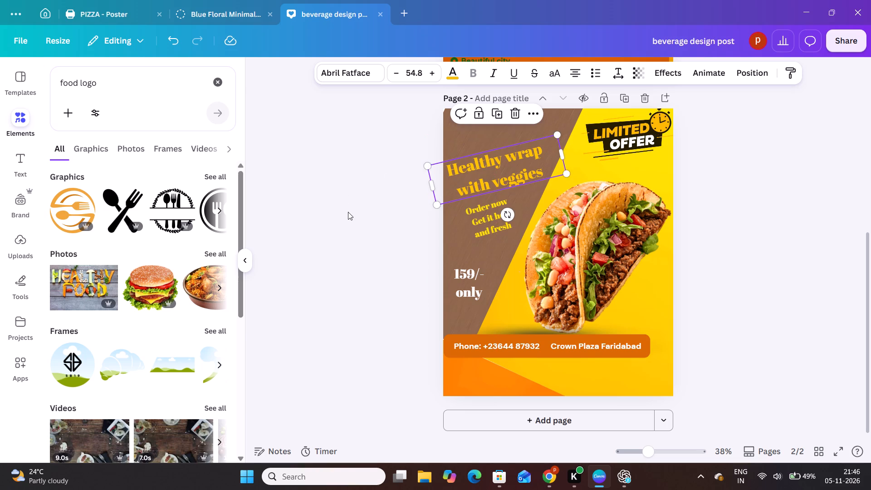
drag(494, 218, 499, 215)
click(354, 228)
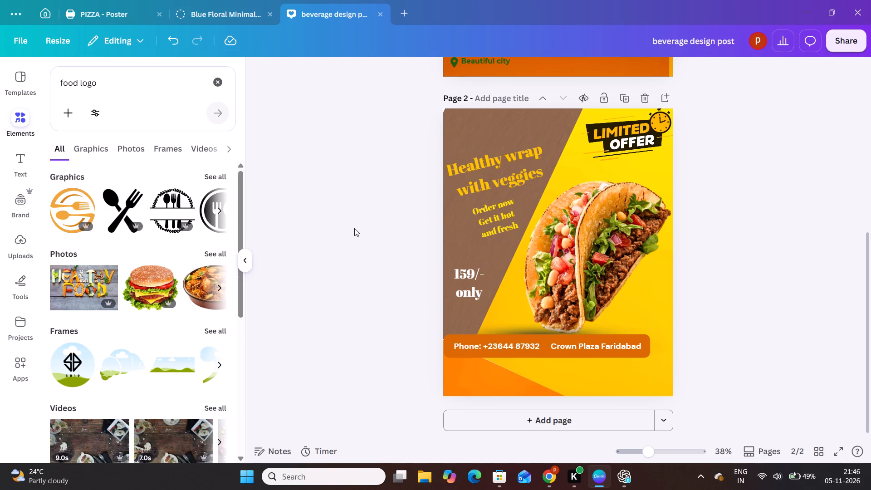
Add the orange circular fork-and-spoon logo to page 2, shrinking it to fit the brown panel's upper-left corner above the tagline.
click(84, 208)
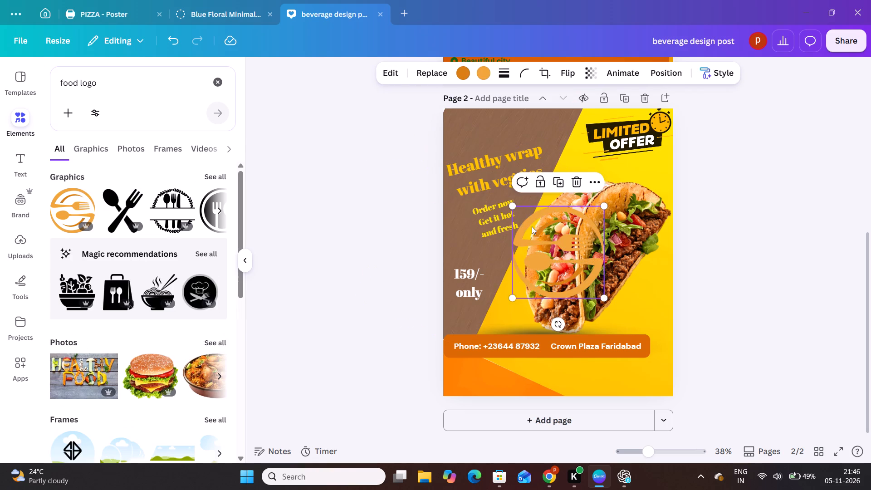
drag(512, 204, 553, 240)
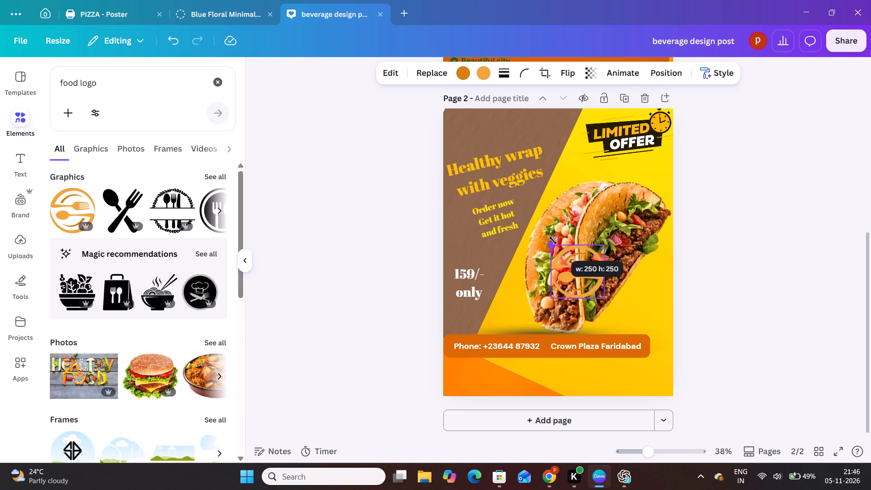
drag(573, 260, 511, 110)
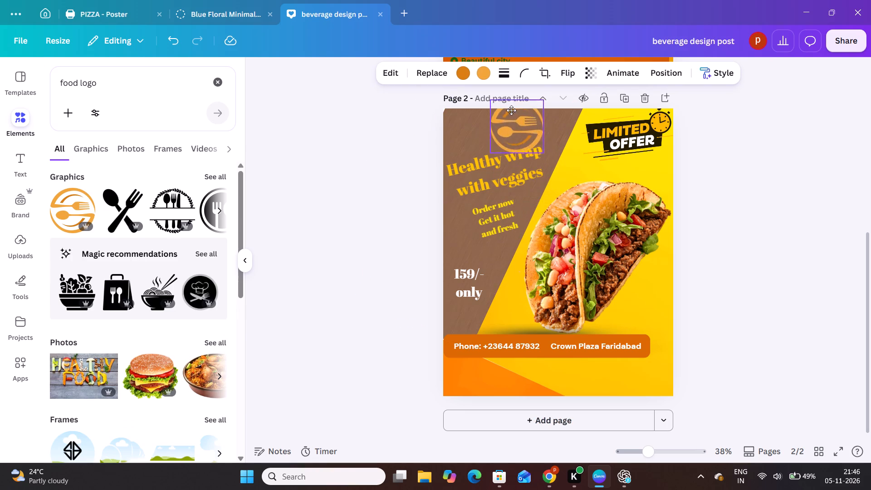
drag(511, 110, 483, 118)
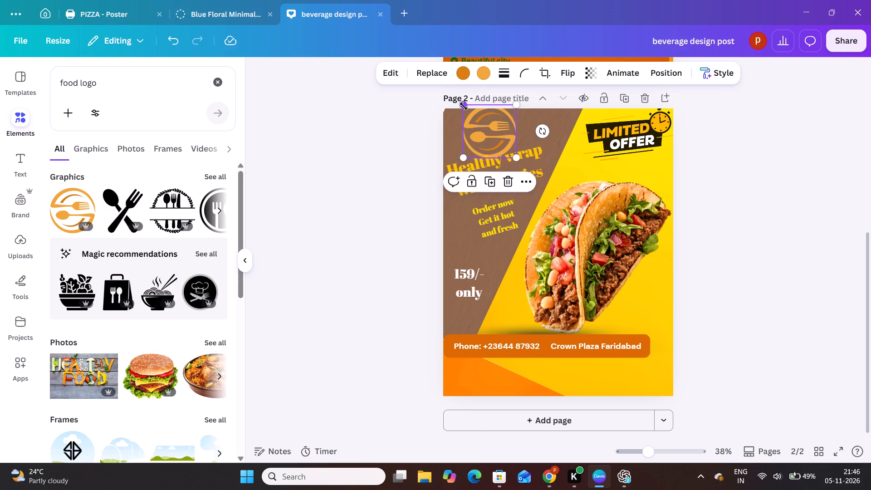
drag(464, 105, 484, 132)
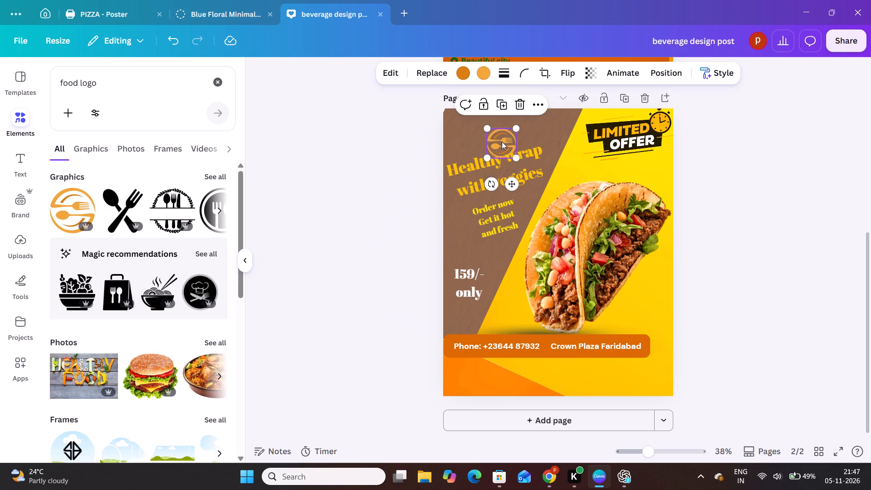
drag(502, 142, 460, 124)
click(401, 157)
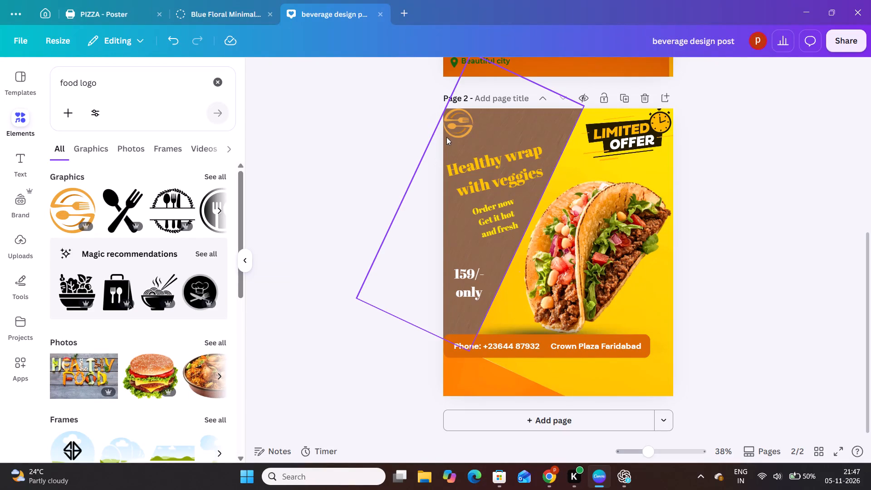
click(458, 127)
click(442, 108)
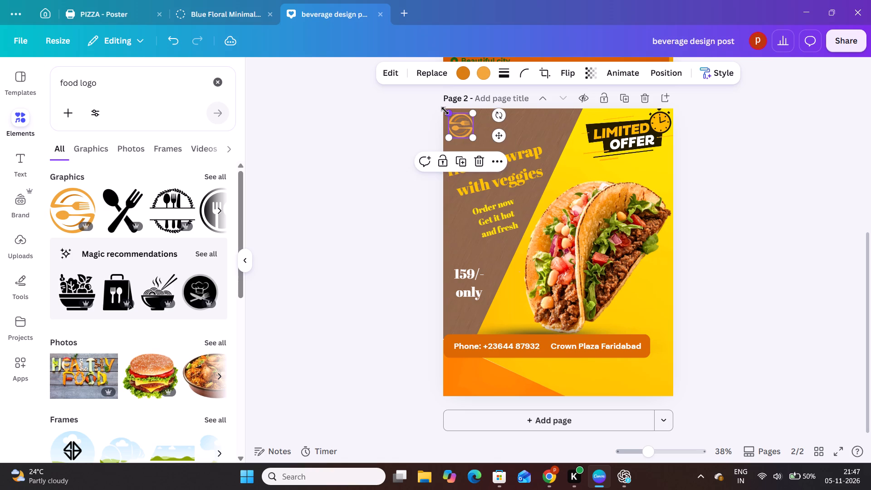
Nudge the orange fork-and-spoon logo further into the upper-left corner of page 2's brown panel.
click(416, 128)
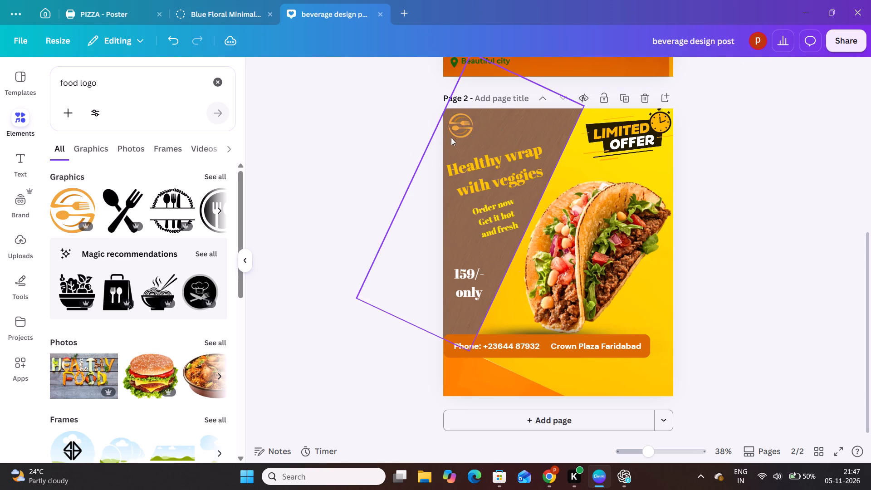
drag(456, 132, 452, 130)
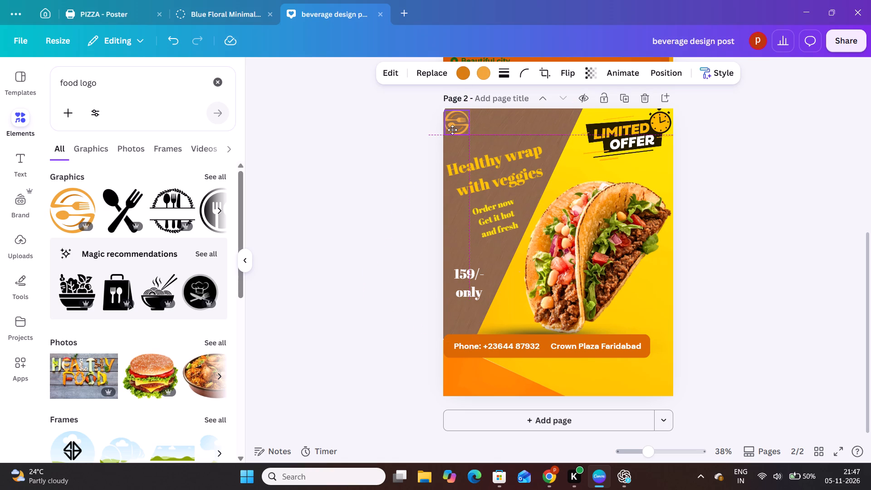
drag(452, 130, 454, 127)
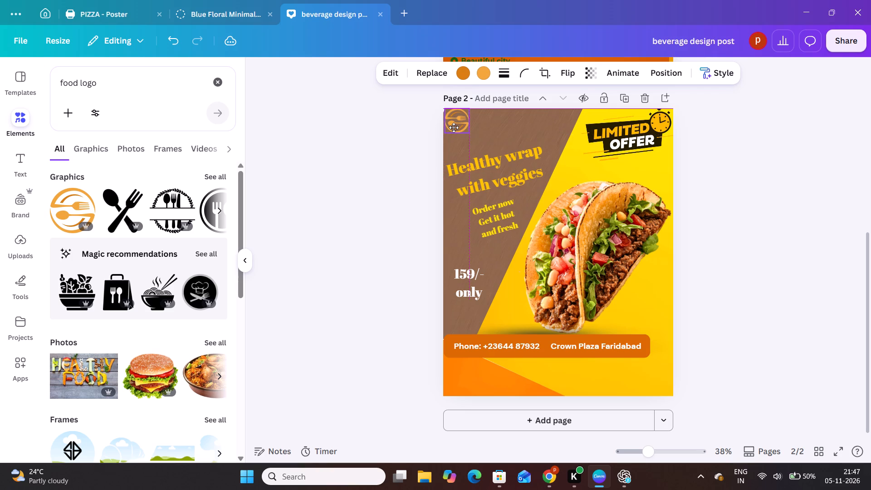
drag(454, 127, 452, 130)
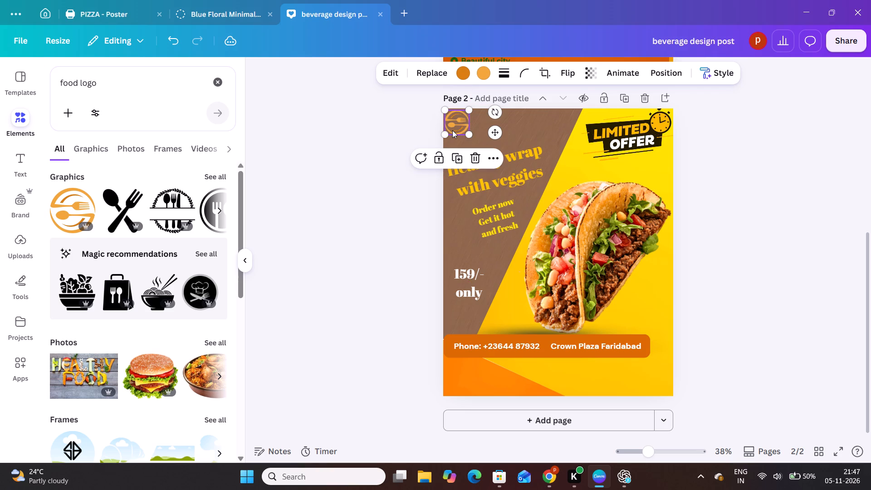
click(396, 127)
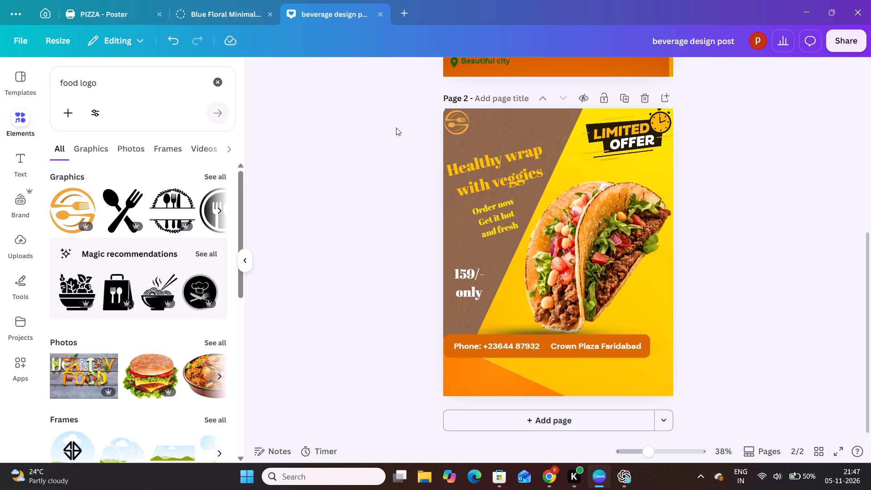
click(395, 150)
Browse the "food logo" element results and look over both poster pages.
scroll(141, 271, down, 2)
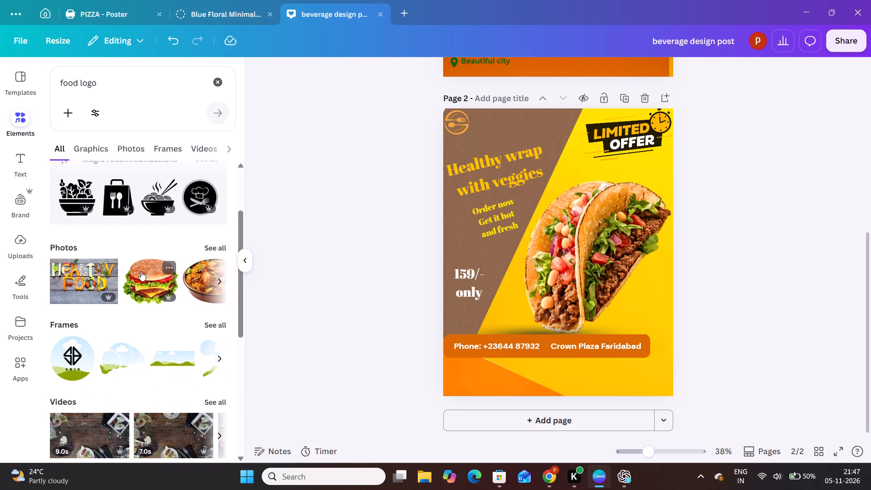
scroll(141, 271, down, 1)
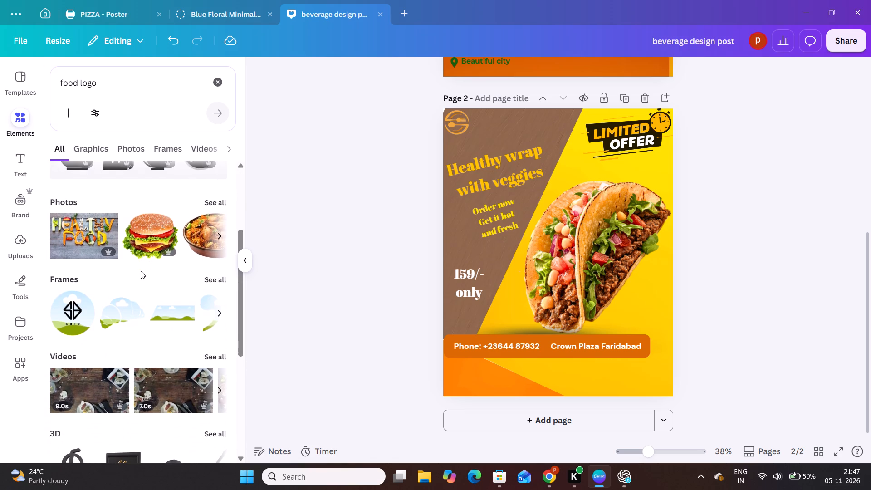
scroll(332, 208, up, 4)
scroll(332, 208, down, 1)
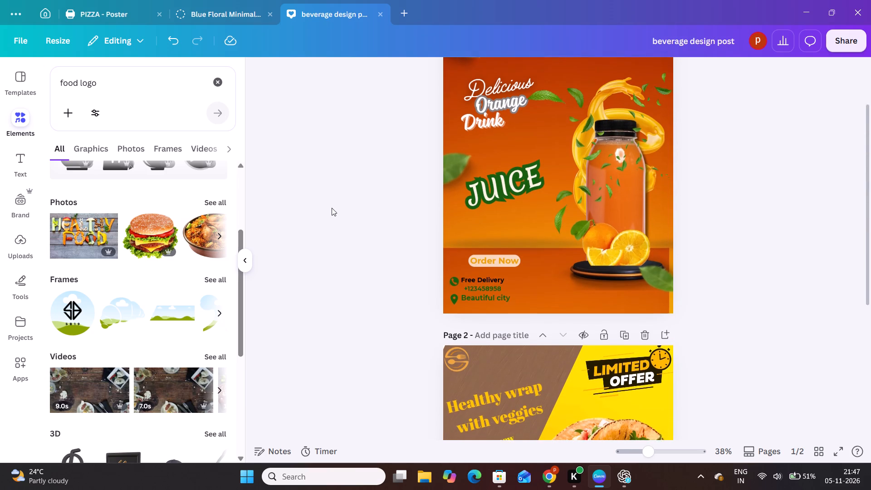
scroll(332, 208, down, 4)
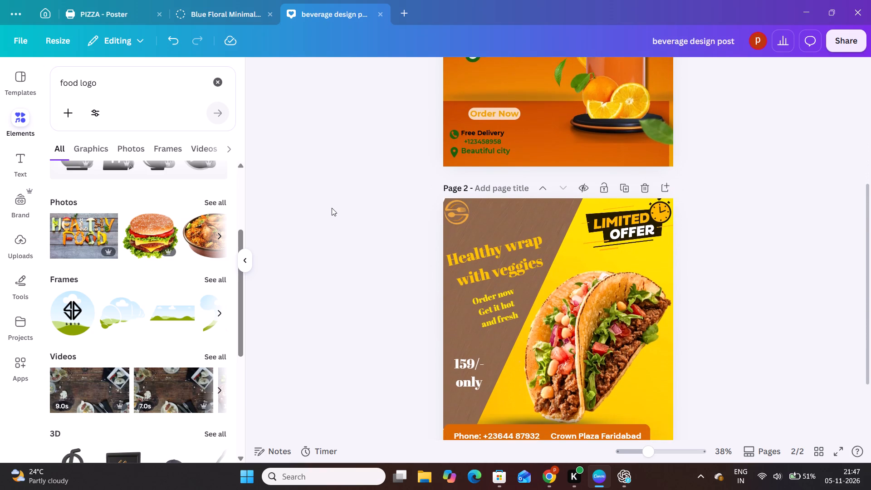
scroll(332, 208, down, 2)
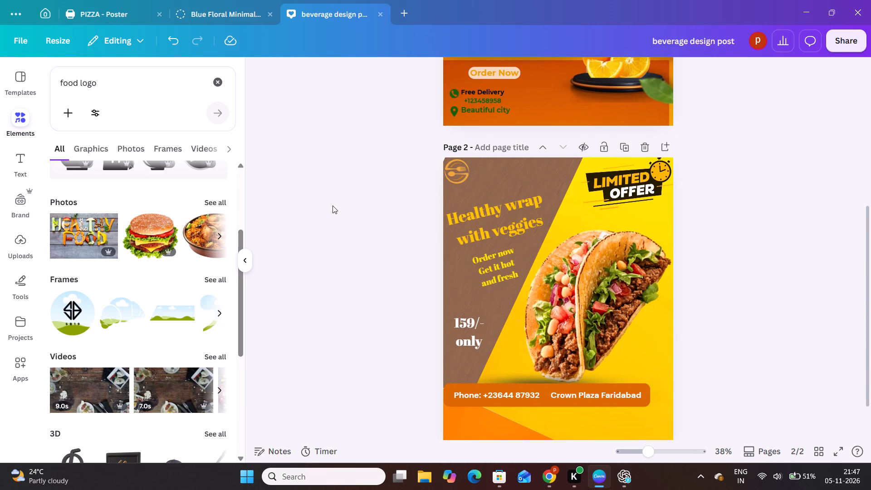
scroll(333, 206, down, 2)
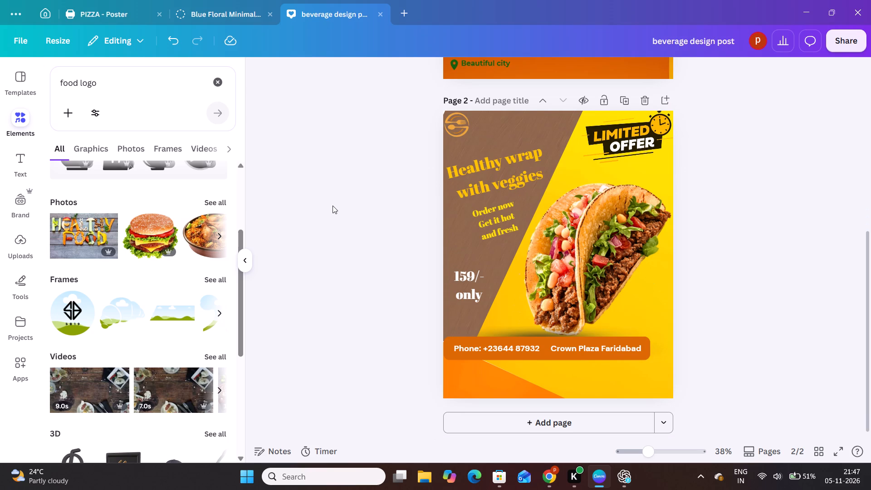
Fine-tune the orange contact bar and the soft shadow graphic behind it so the shadow sits along the bar's lower edge on page 2.
click(543, 352)
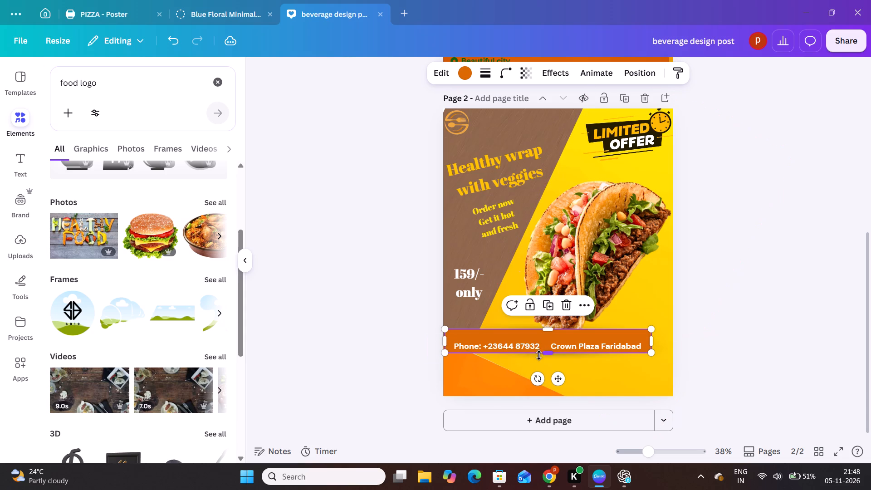
drag(540, 358, 540, 361)
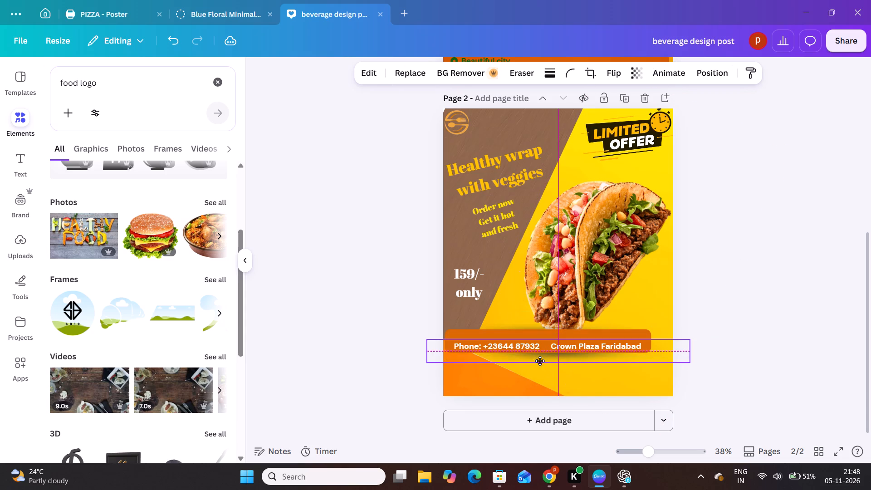
drag(540, 361, 535, 363)
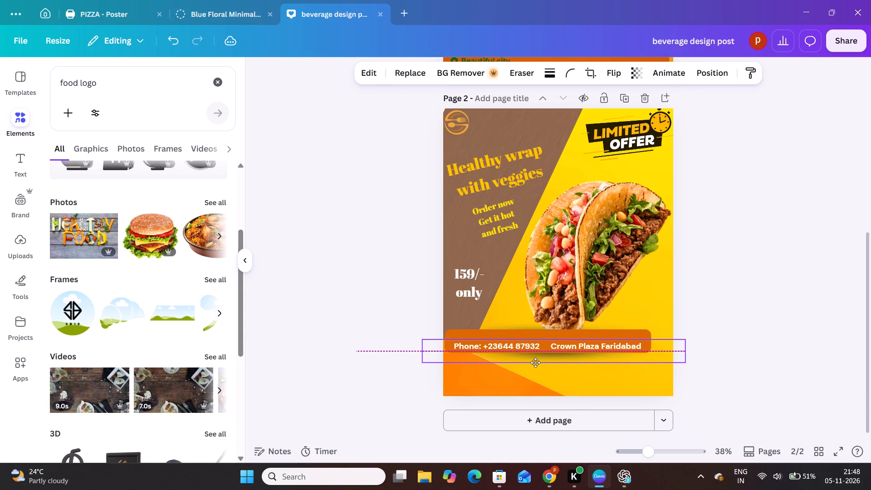
drag(535, 363, 535, 362)
click(391, 349)
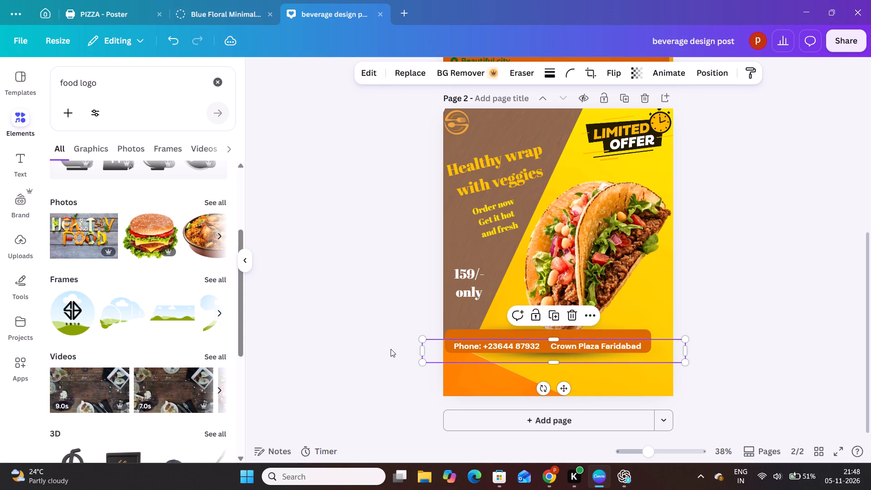
click(479, 333)
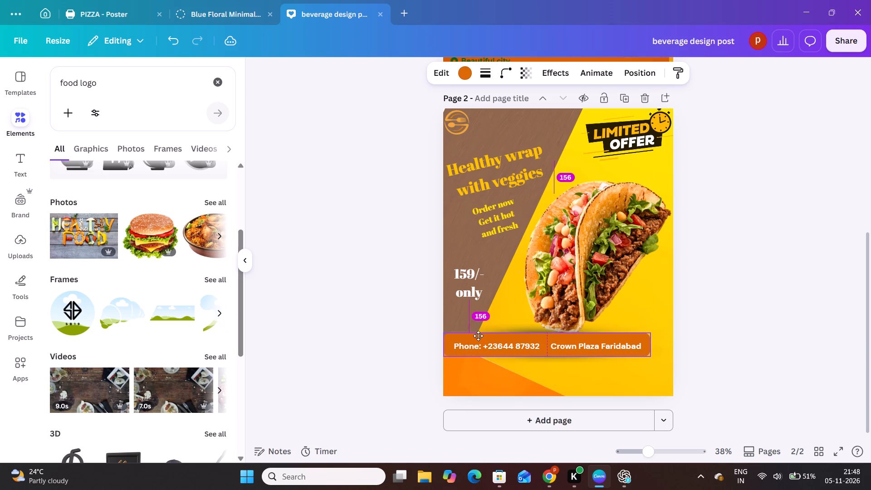
click(365, 363)
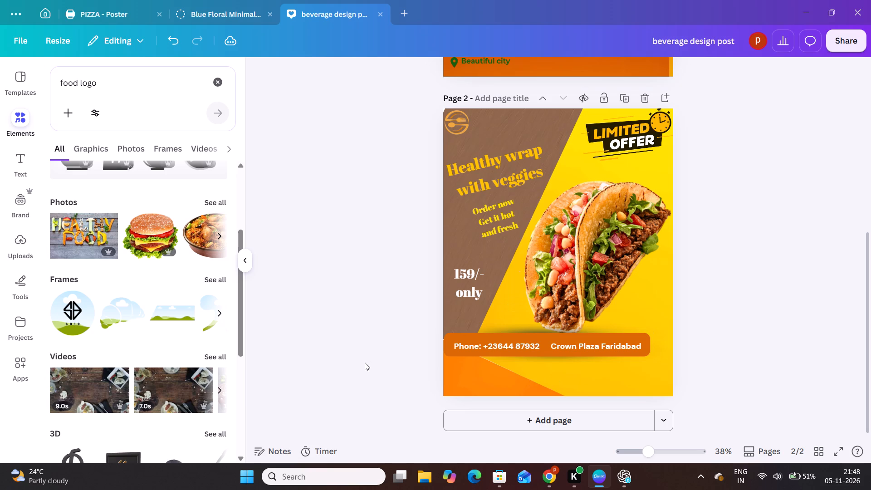
click(307, 342)
Nudge the soft shadow image into place along the lower edge of the orange contact bar on page 2.
click(553, 358)
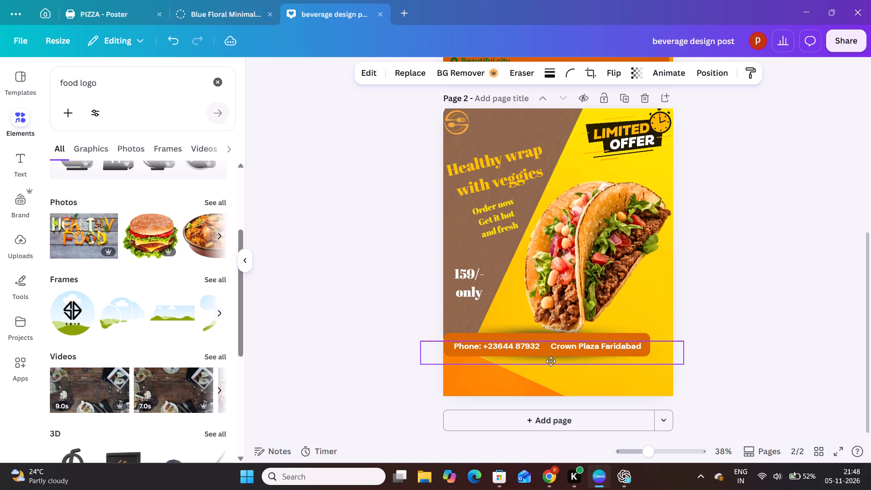
click(368, 358)
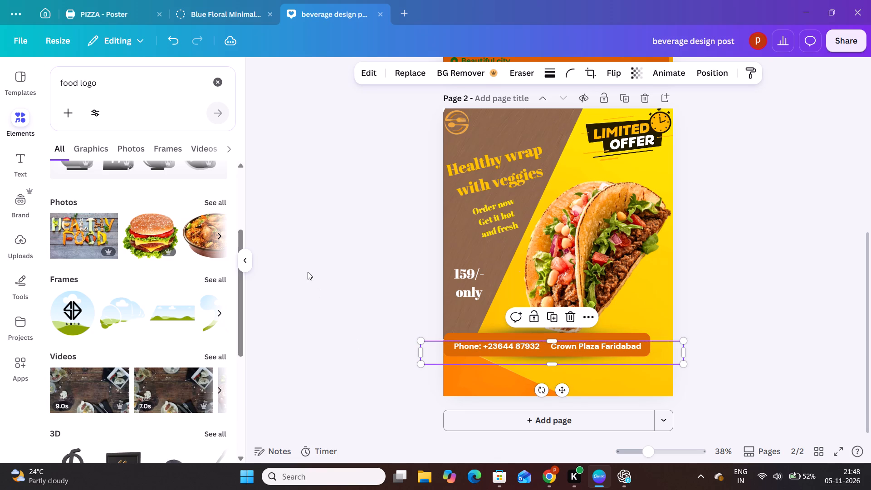
Save the design.
click(24, 39)
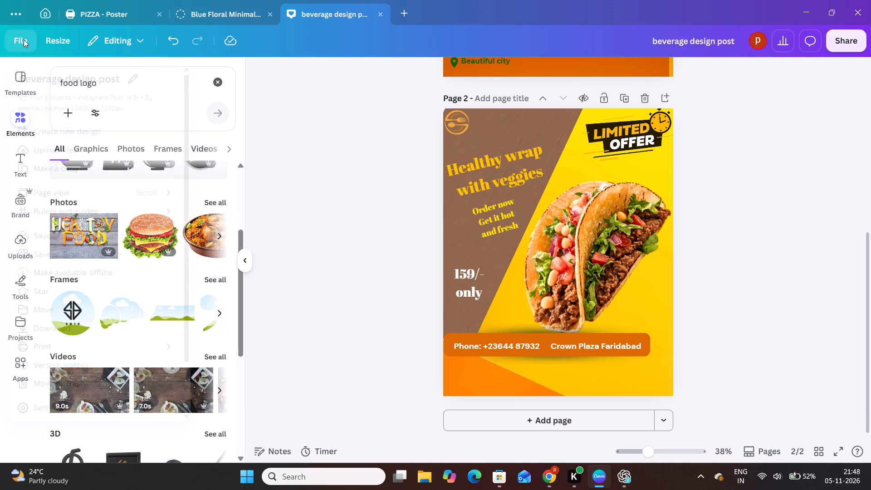
click(73, 231)
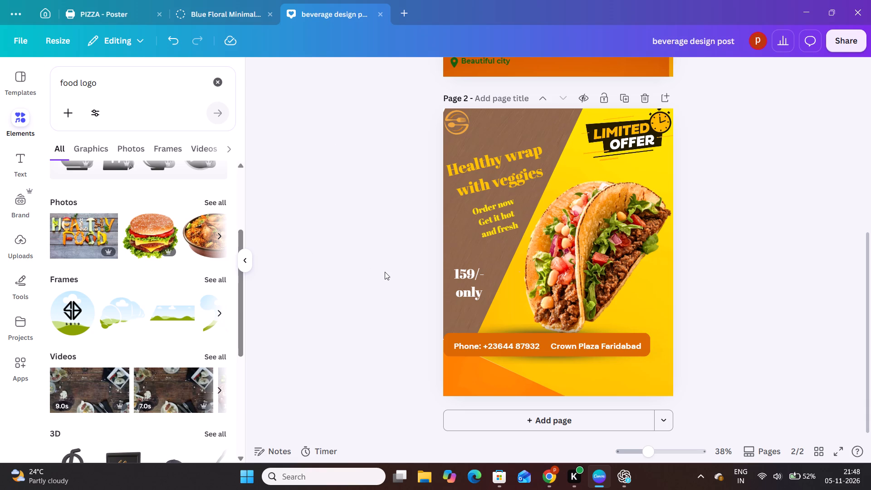
Examine page 2's layout from the logo and brown panel down to the contact bar.
scroll(385, 272, up, 2)
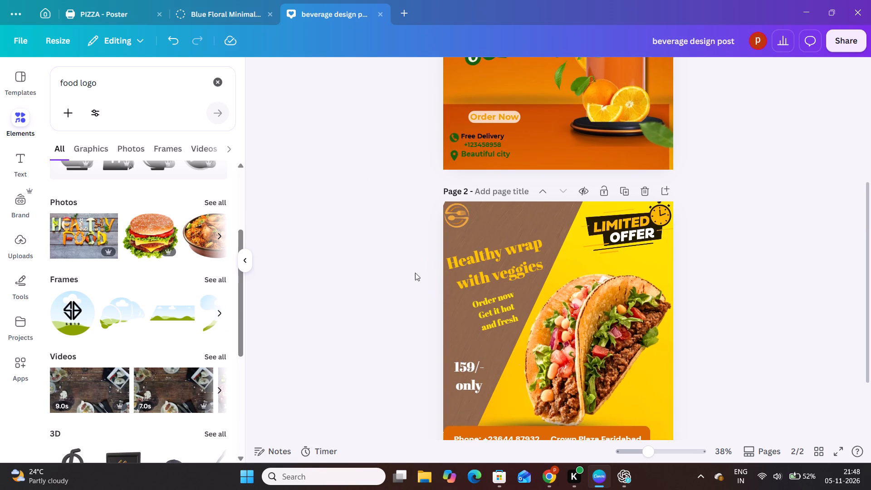
click(468, 222)
click(512, 222)
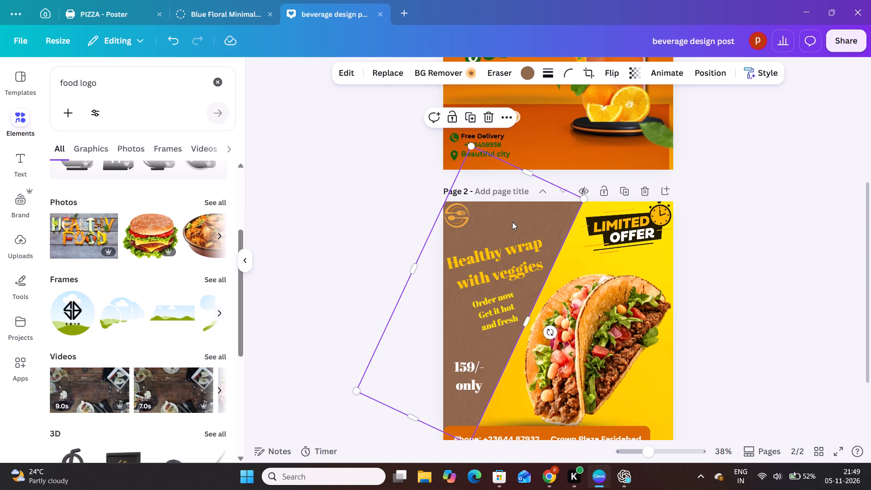
click(348, 240)
scroll(390, 264, down, 1)
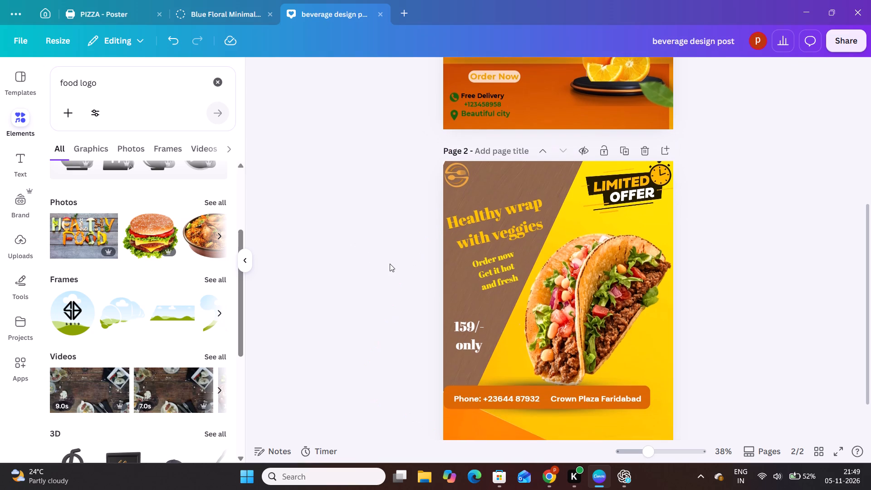
scroll(390, 264, down, 2)
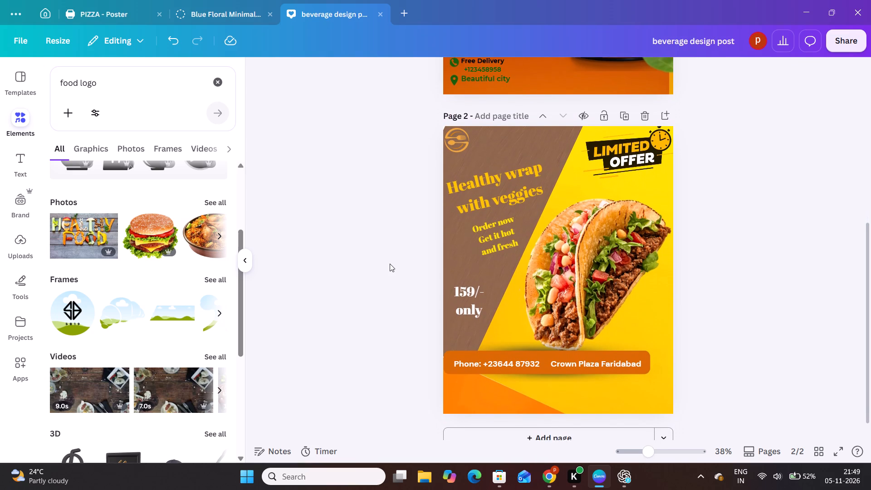
scroll(390, 264, down, 1)
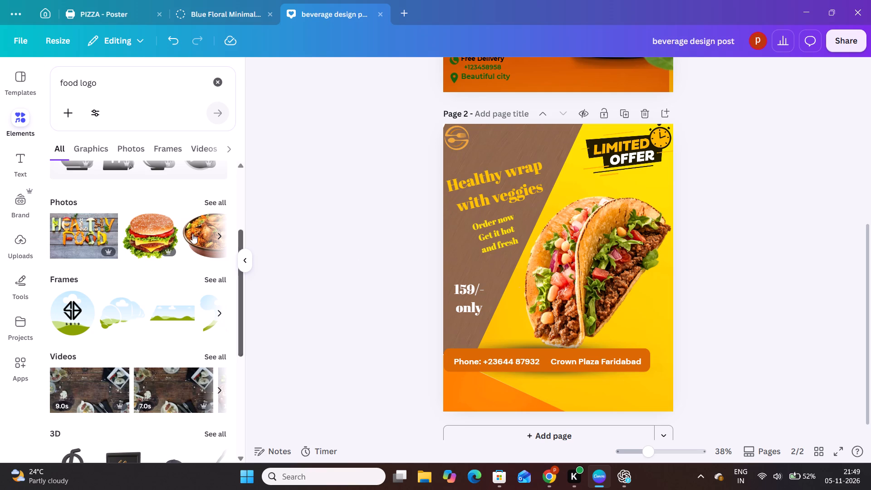
Search elements for "shadow" and limit the results to graphics.
click(218, 81)
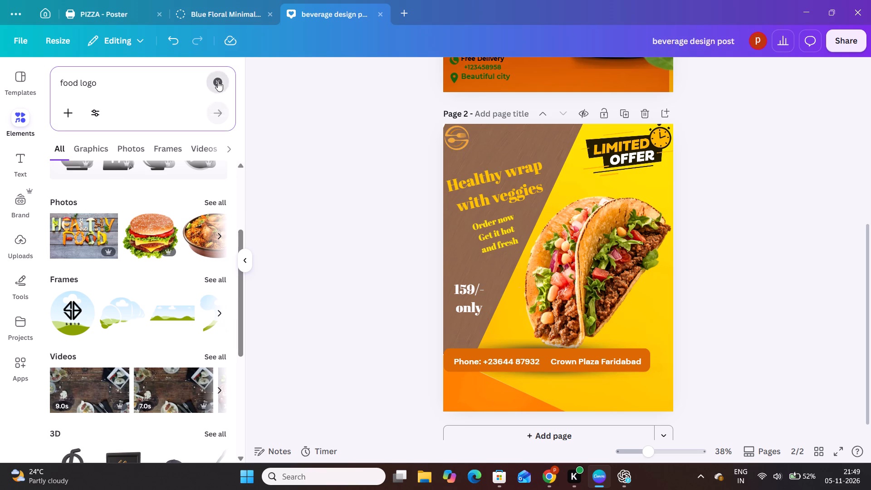
text(shadow)
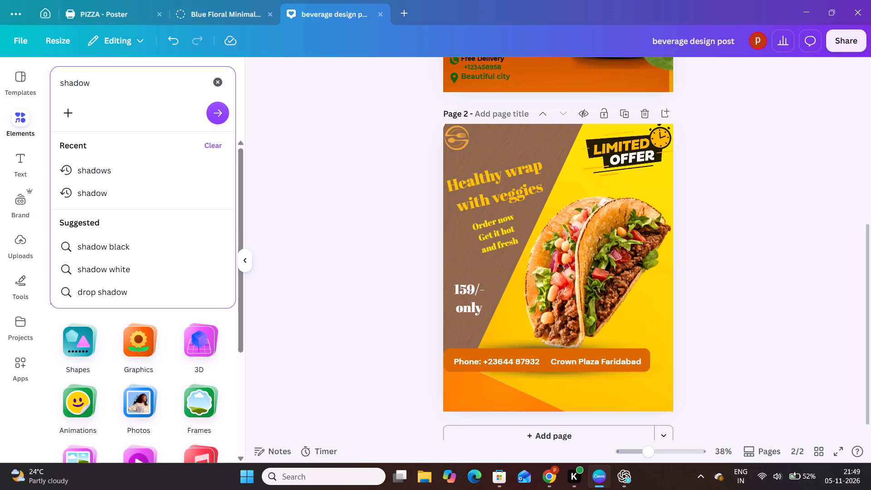
key(Return)
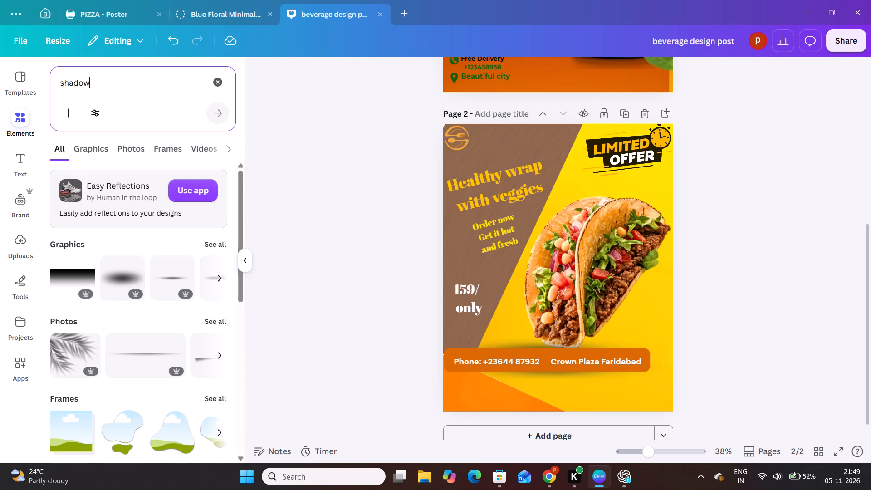
click(83, 145)
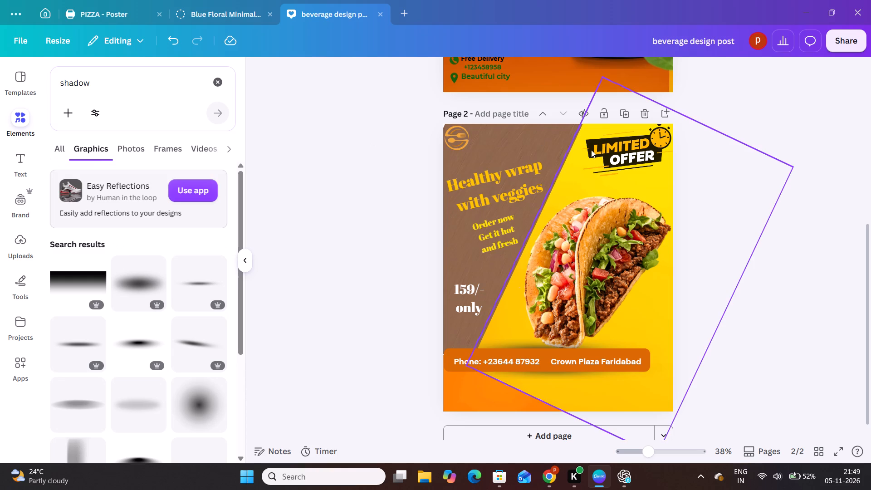
Apply the Glow shadow effect to the yellow diagonal background image on page 2, comparing it with the Drop style.
click(574, 189)
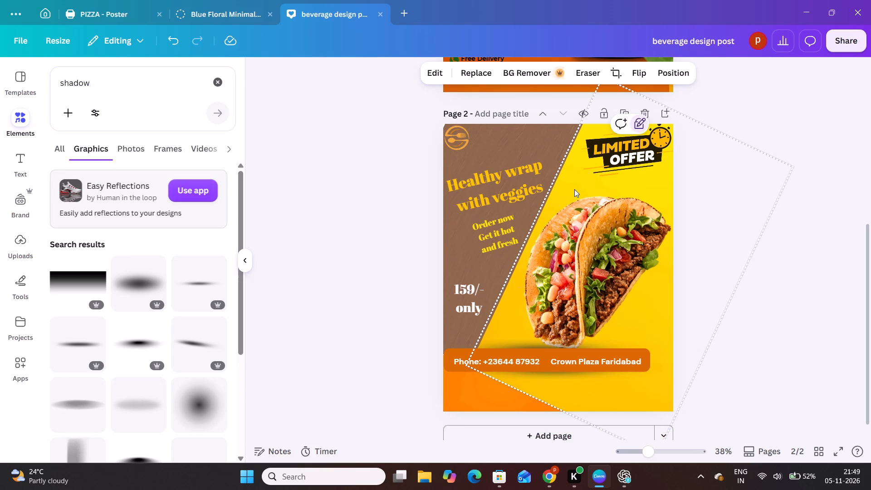
click(438, 70)
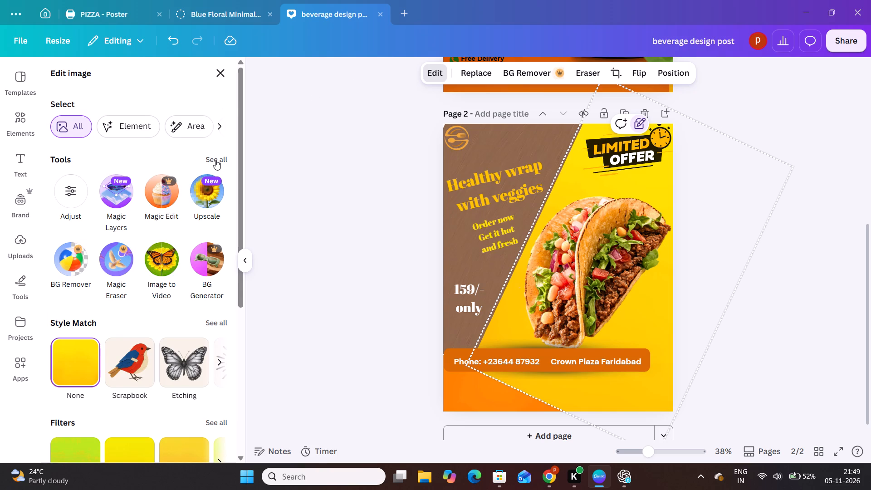
scroll(114, 369, down, 2)
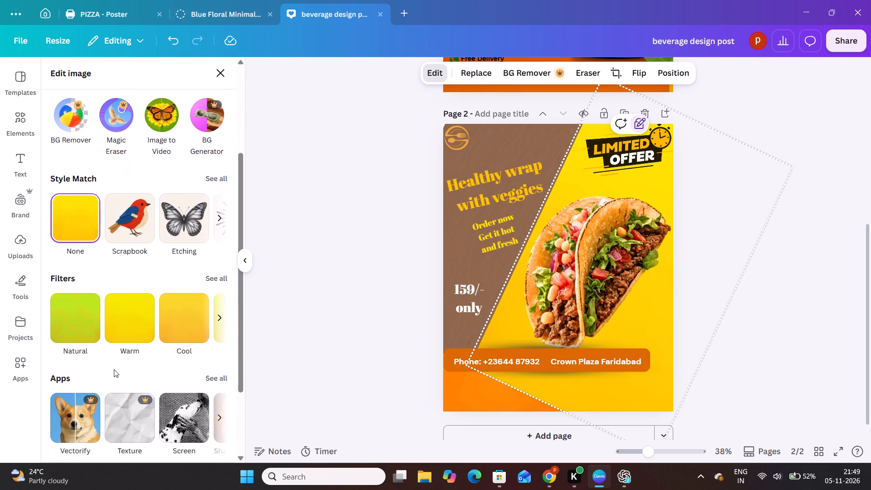
scroll(114, 369, down, 3)
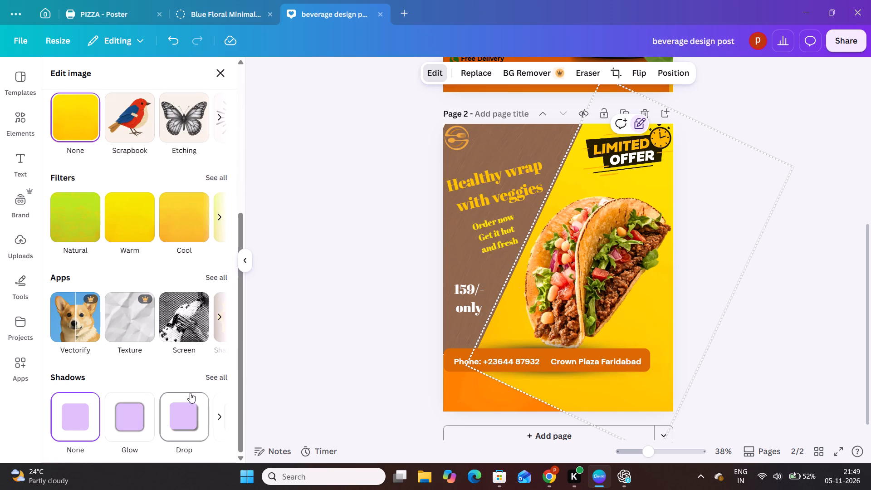
click(215, 373)
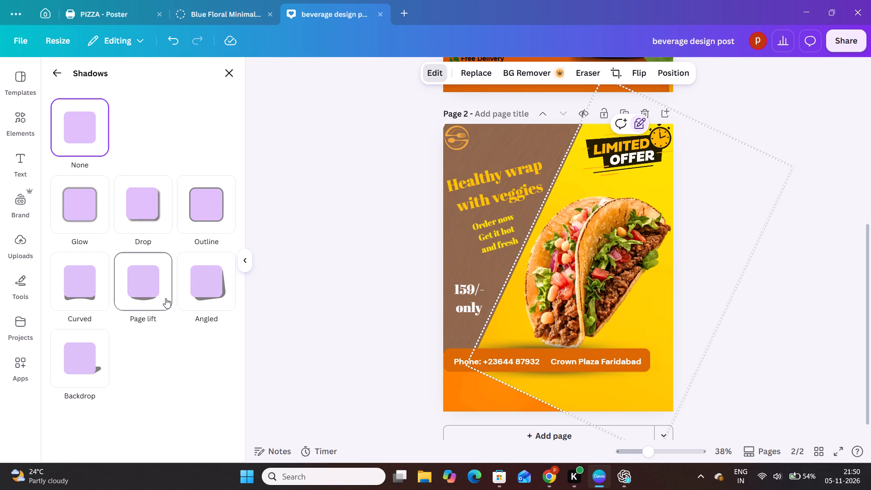
click(87, 206)
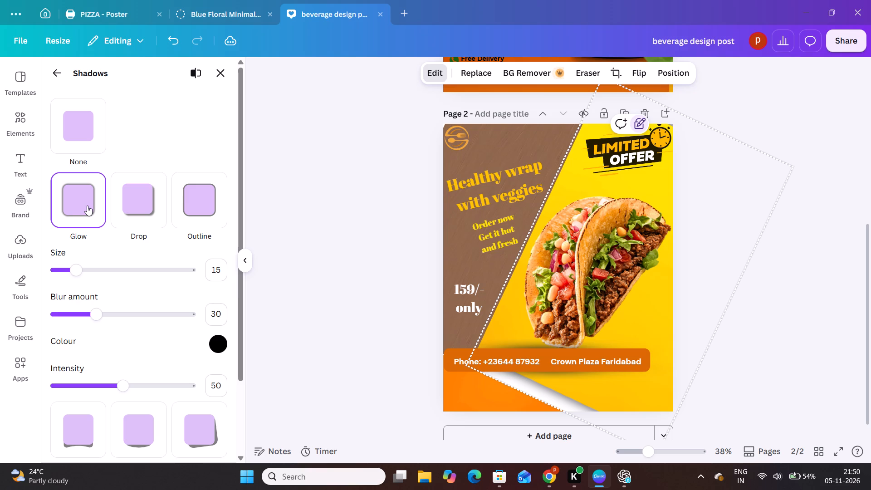
click(150, 191)
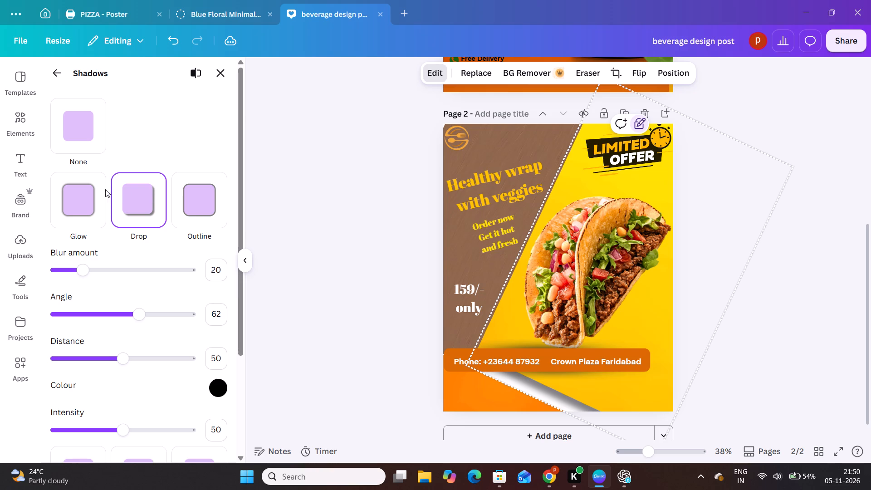
click(94, 193)
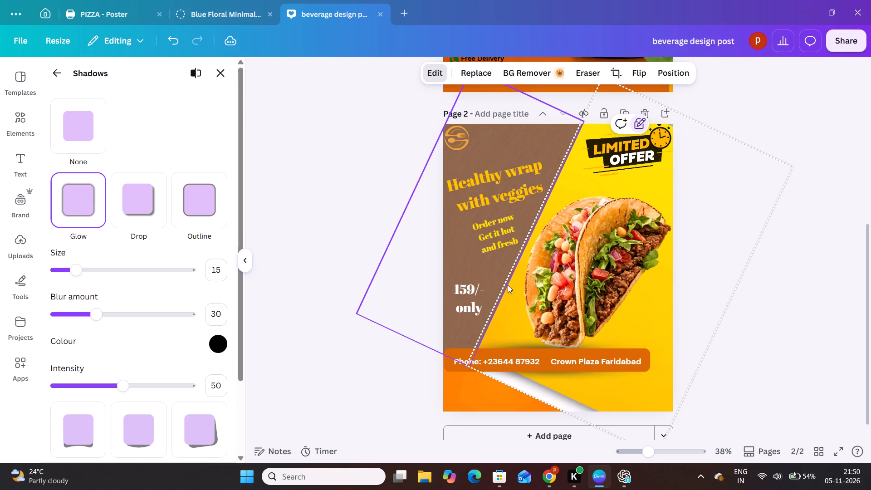
click(521, 292)
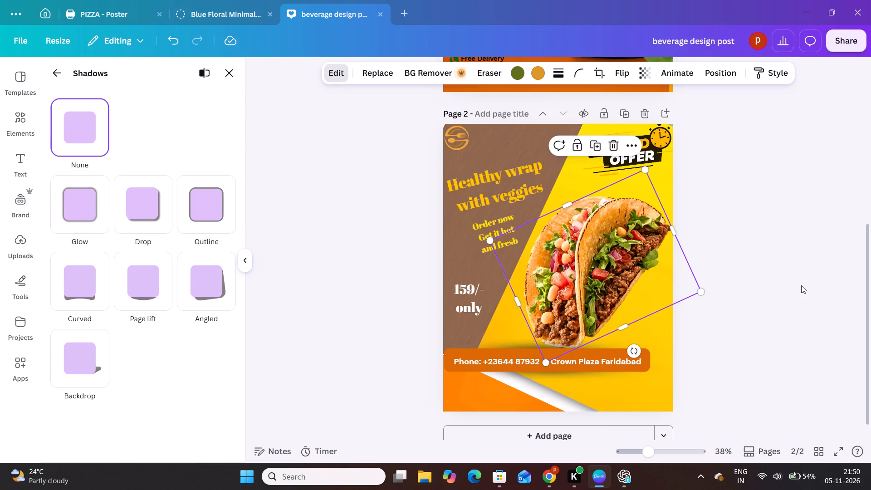
click(805, 283)
click(810, 235)
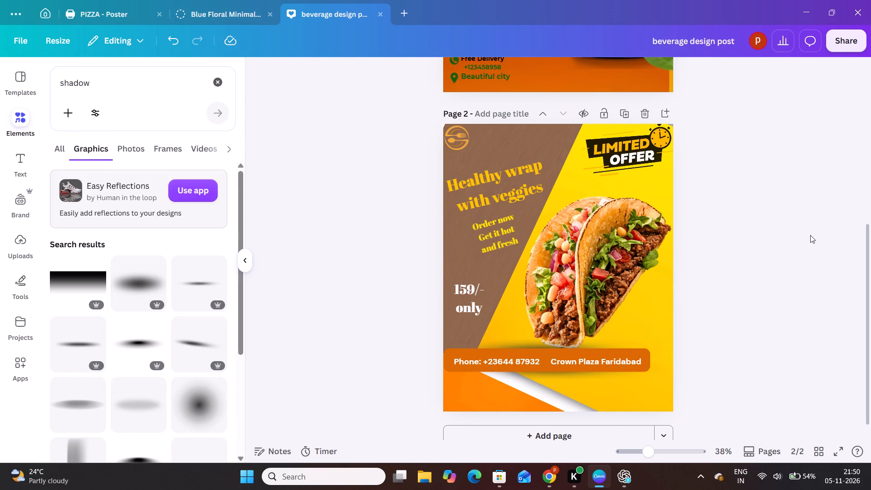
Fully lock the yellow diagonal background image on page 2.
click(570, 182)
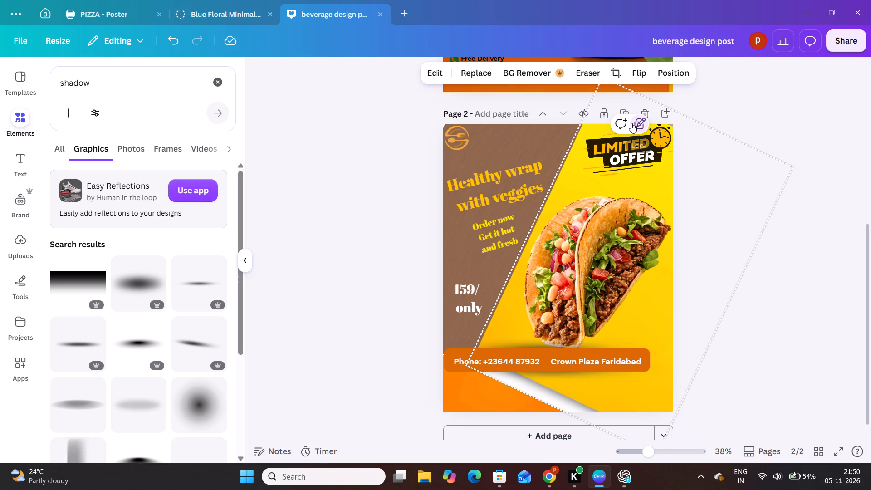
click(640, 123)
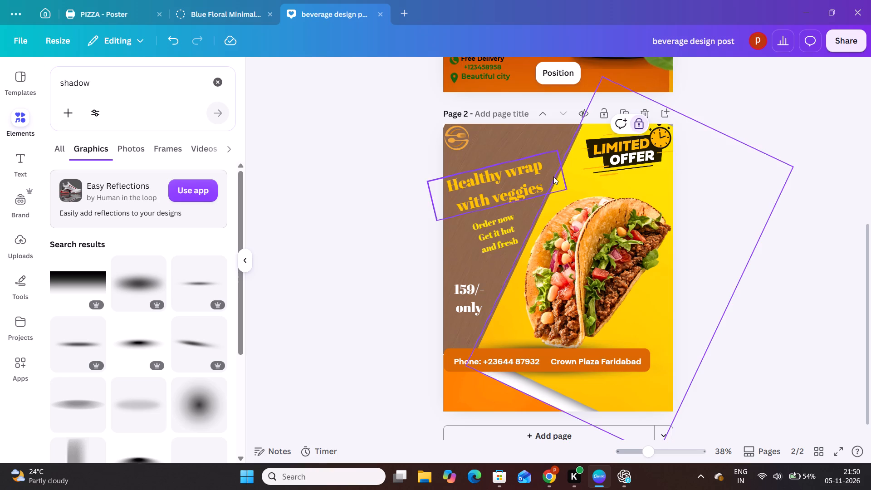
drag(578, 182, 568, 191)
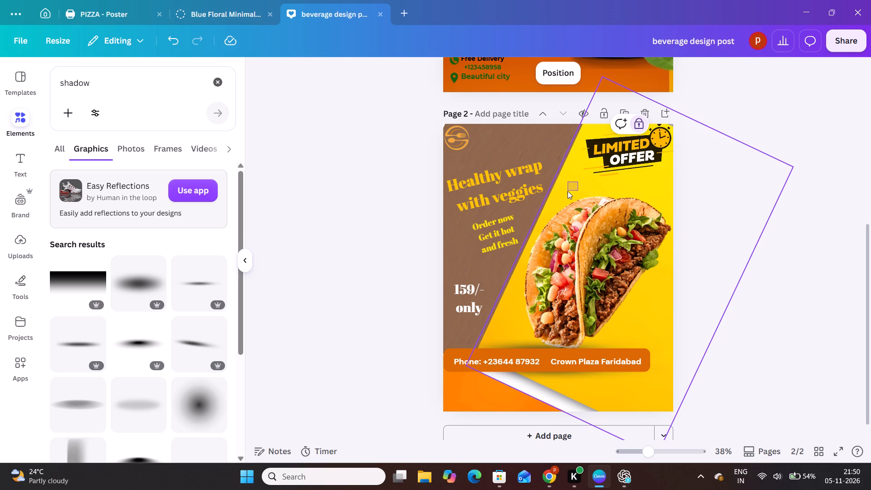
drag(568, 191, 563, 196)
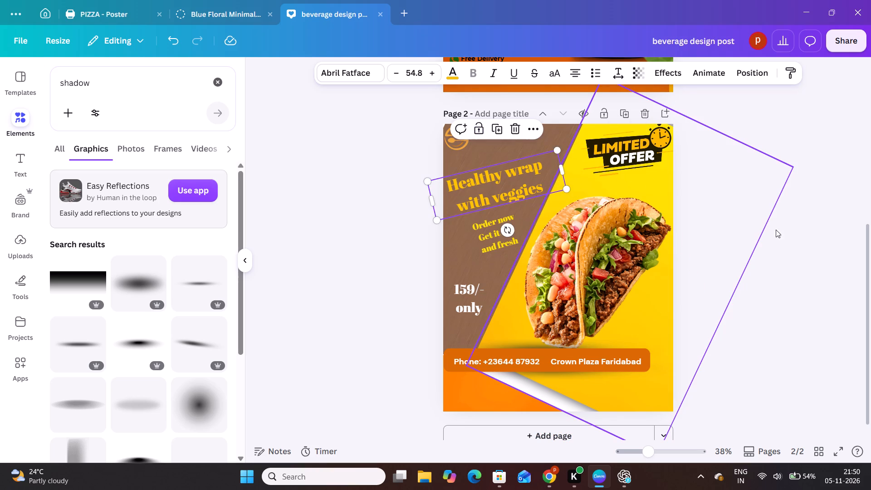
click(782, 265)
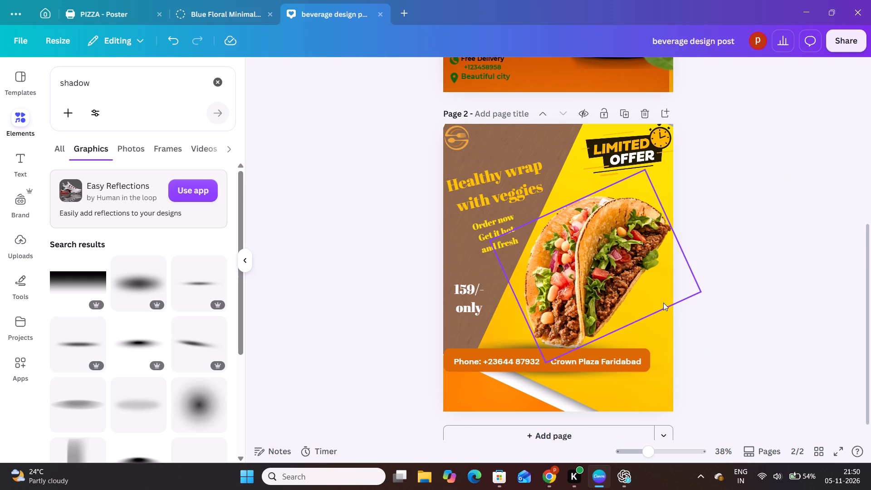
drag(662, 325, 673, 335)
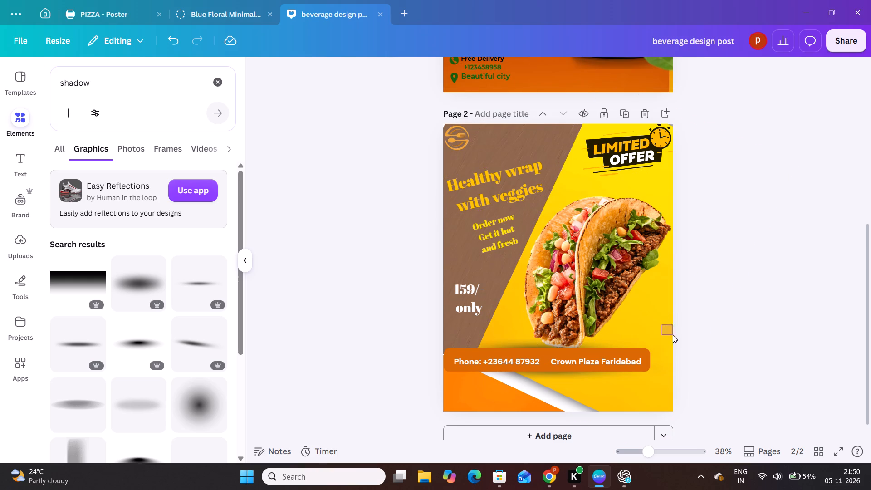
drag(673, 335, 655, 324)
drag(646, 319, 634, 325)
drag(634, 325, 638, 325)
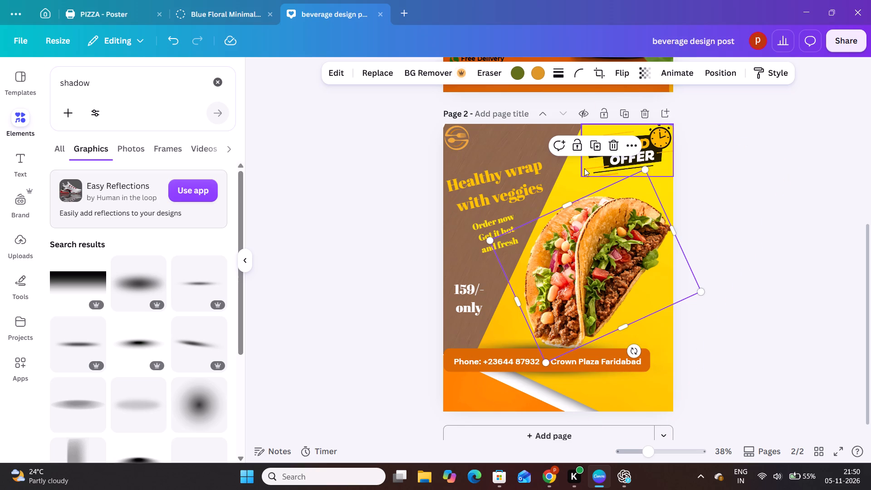
Unlock the yellow diagonal background image on page 2 and nudge it slightly away from the brown panel.
click(573, 182)
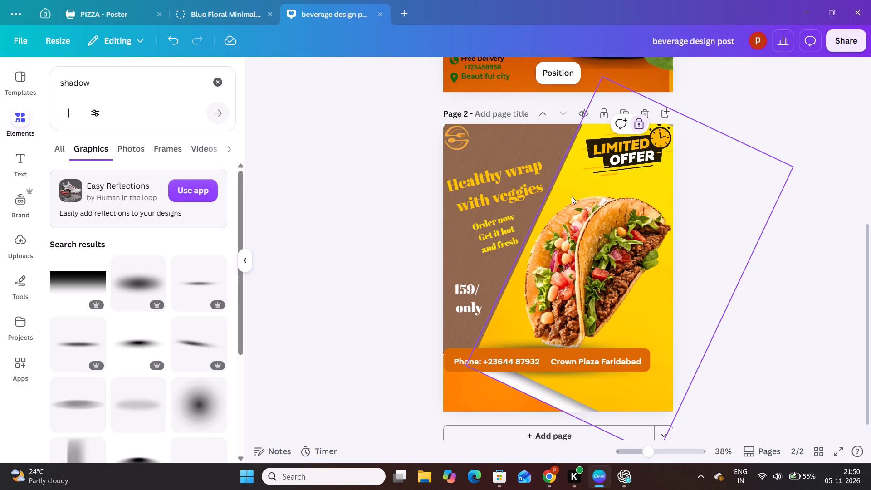
click(638, 125)
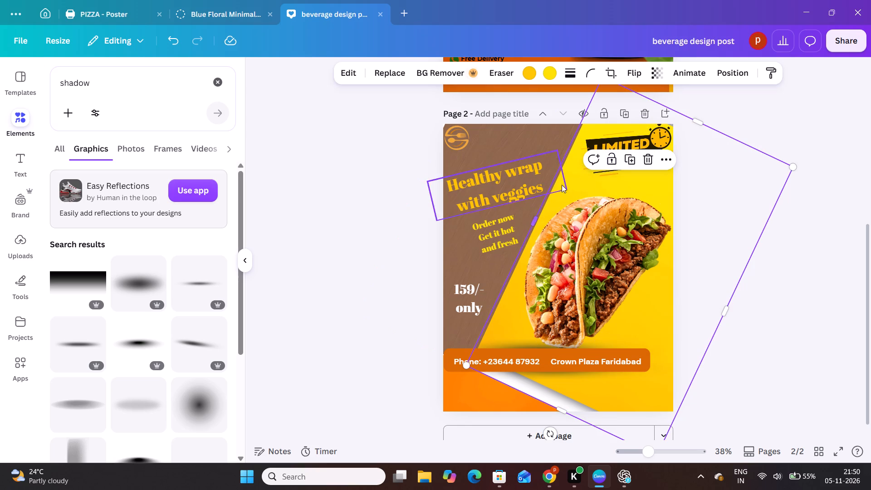
click(563, 195)
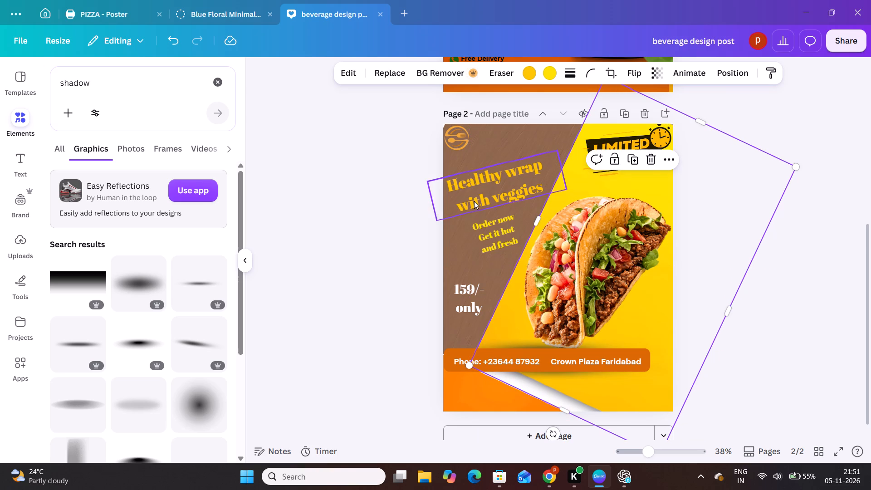
click(394, 222)
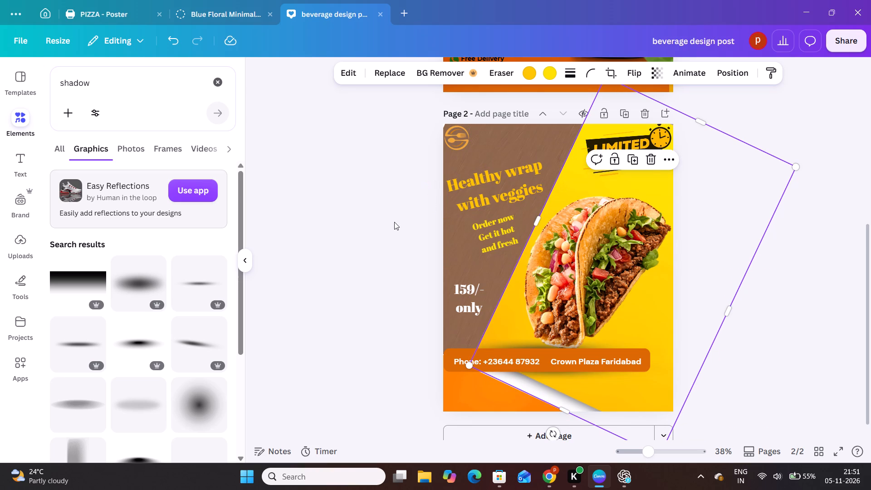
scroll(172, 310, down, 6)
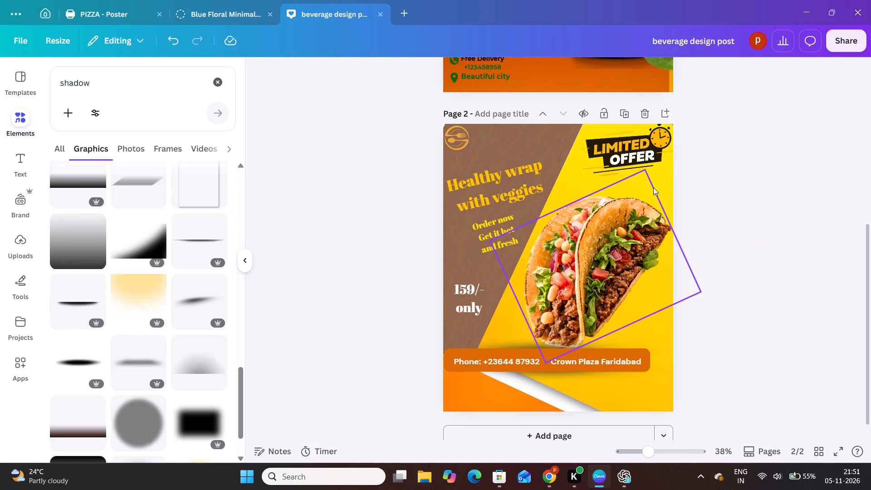
Set the blur amount of the yellow diagonal background image's Glow shadow to 0.
click(577, 180)
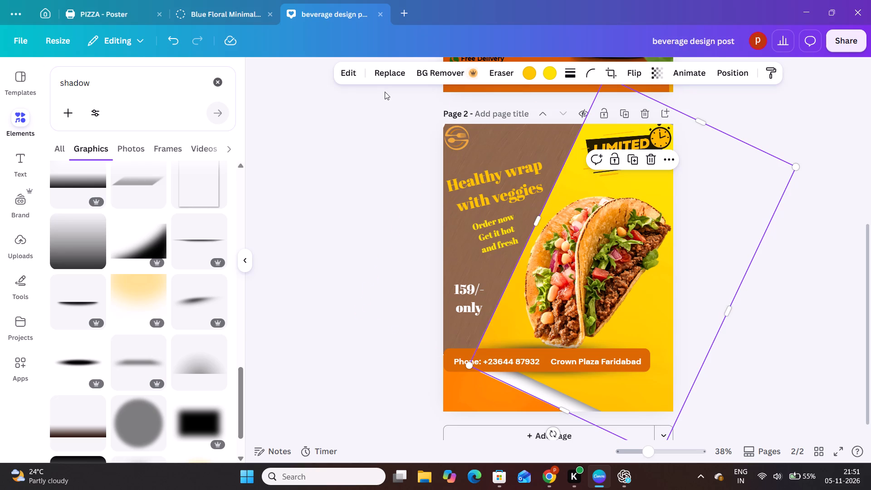
click(350, 75)
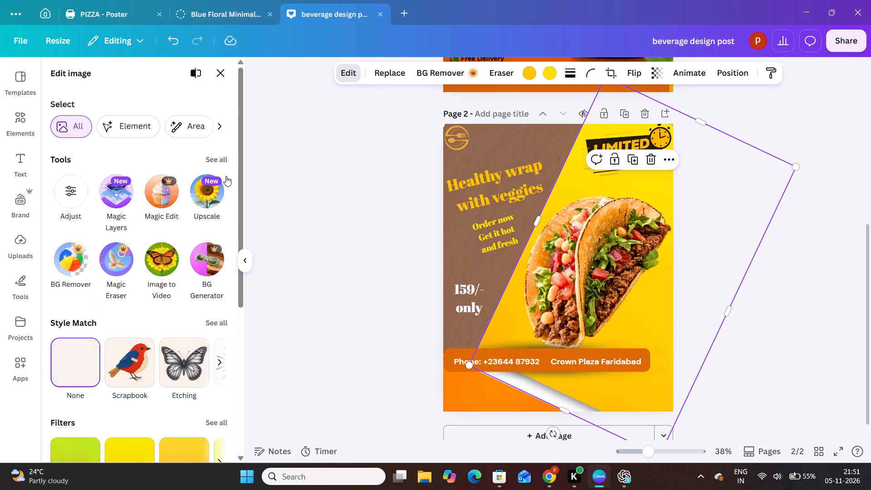
scroll(127, 279, down, 3)
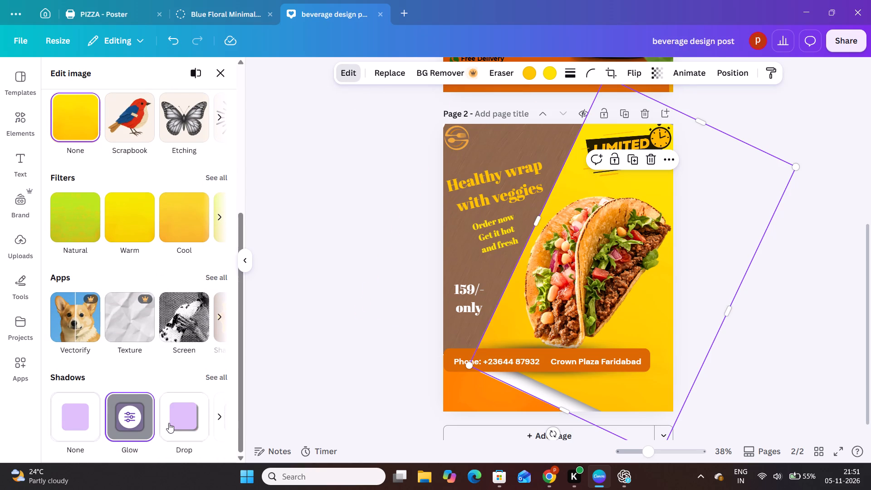
click(218, 375)
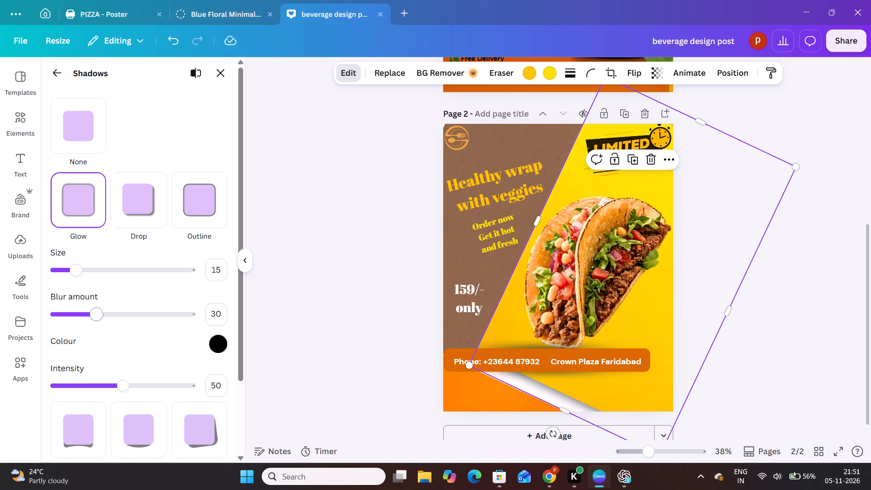
drag(95, 314, 148, 322)
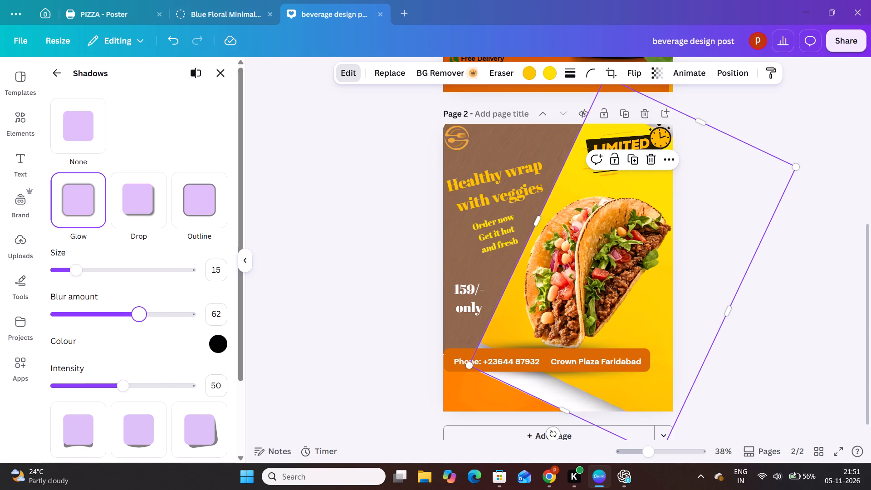
drag(148, 322, 28, 318)
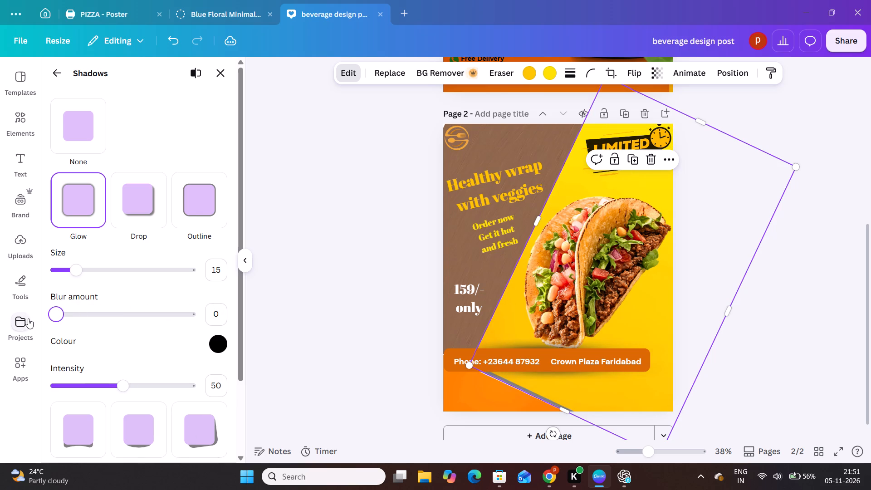
click(396, 308)
click(458, 269)
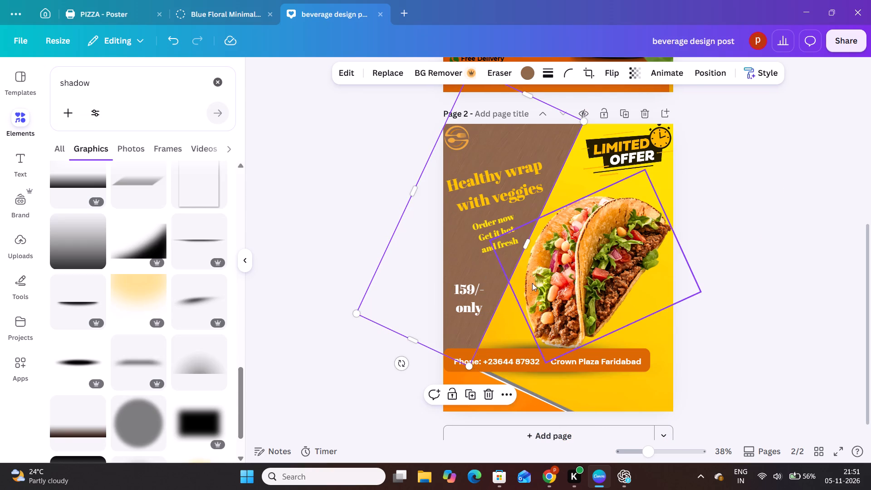
Set the size of the yellow diagonal background image's Glow shadow to 4.
click(510, 324)
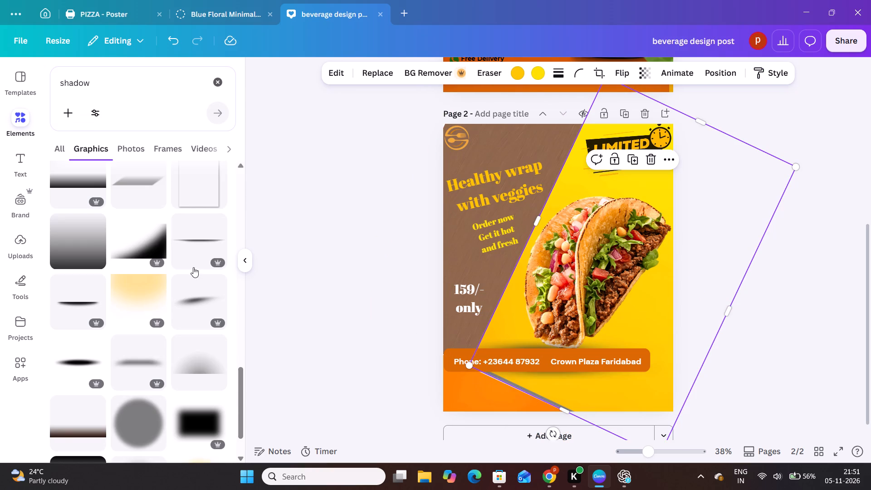
scroll(130, 303, down, 4)
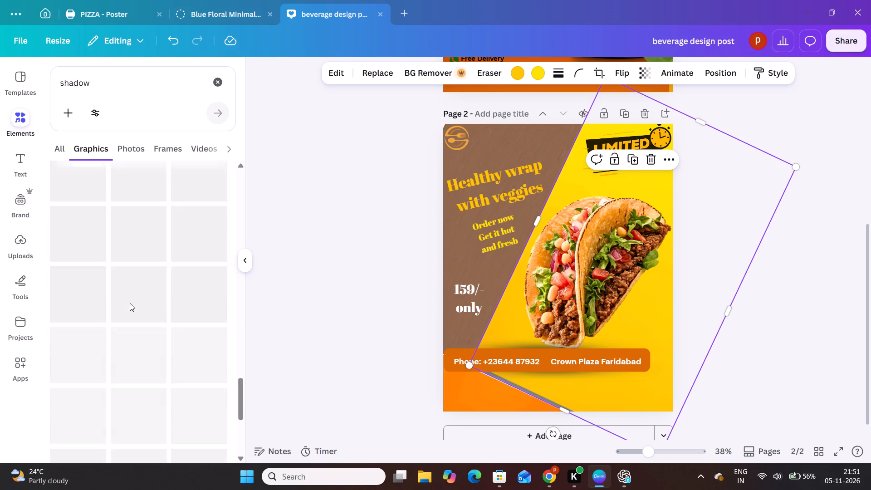
scroll(130, 303, down, 1)
scroll(130, 303, right, 6)
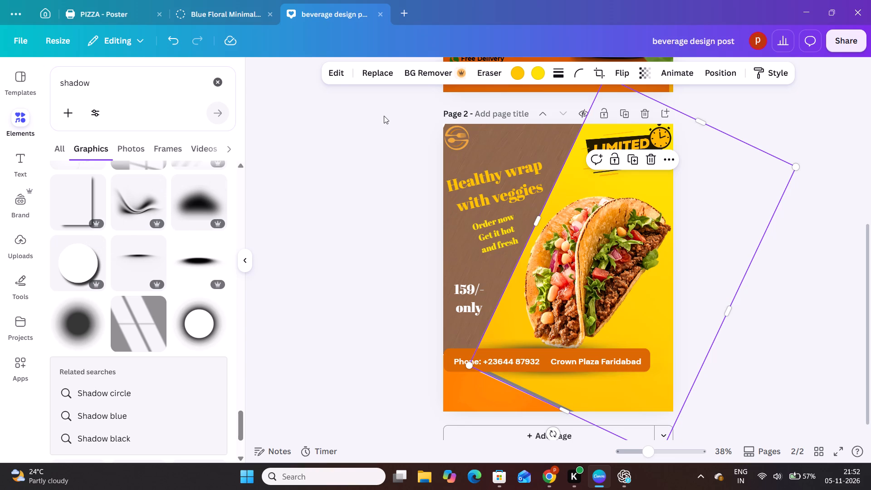
click(340, 72)
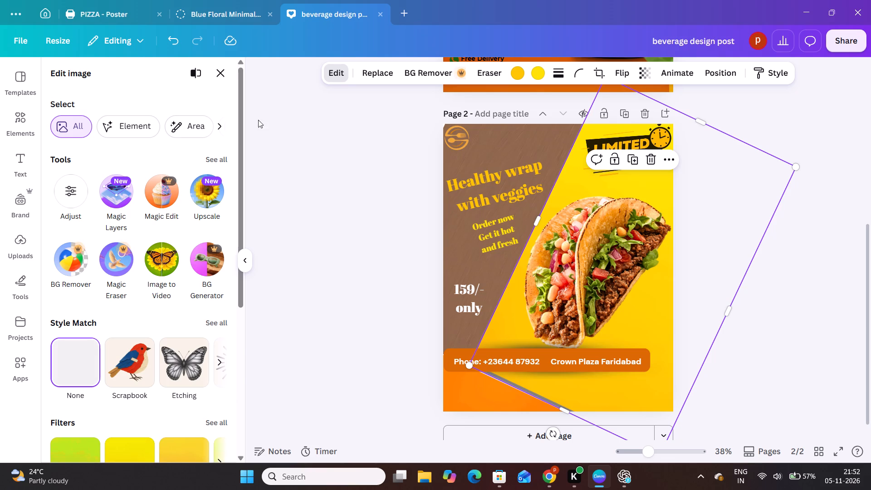
scroll(113, 308, right, 4)
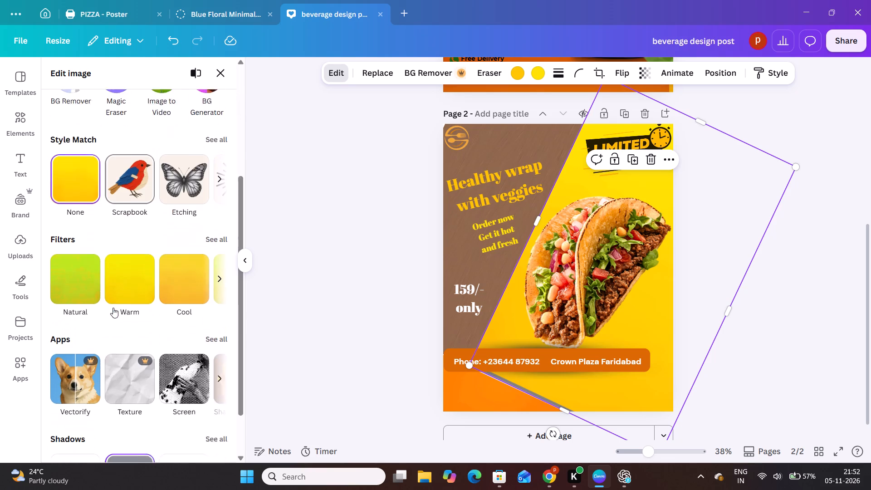
scroll(113, 308, down, 2)
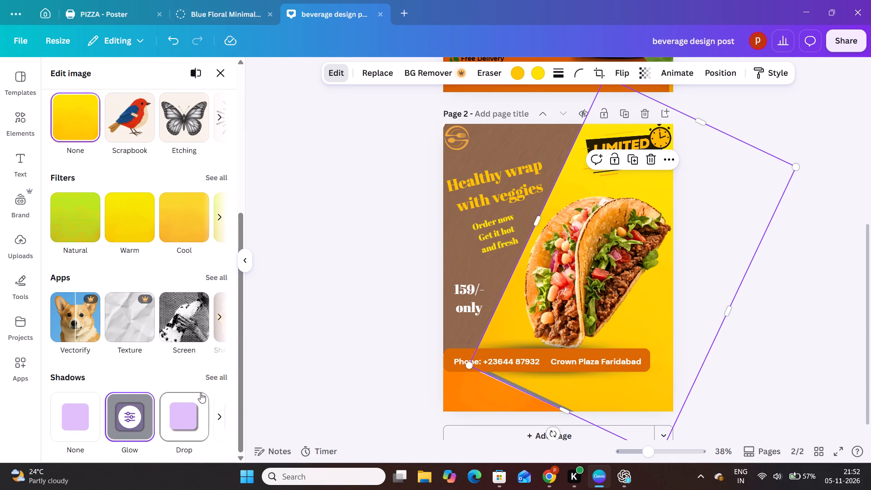
click(215, 373)
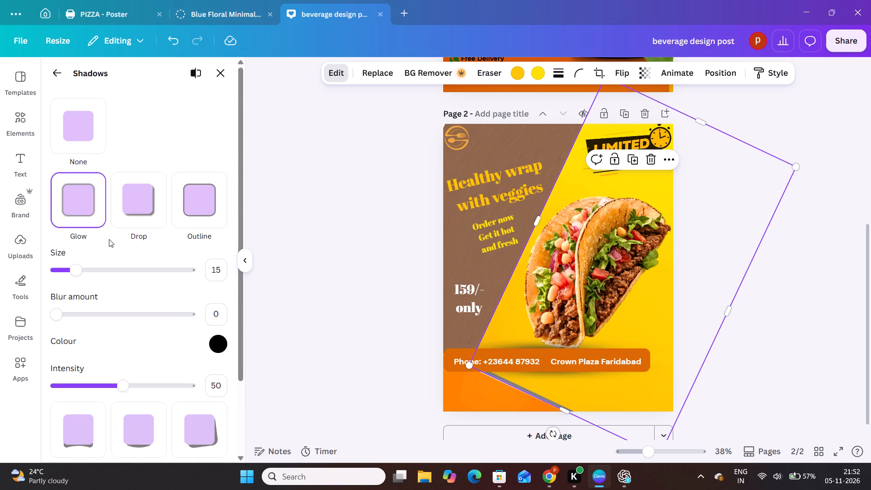
drag(77, 270, 170, 270)
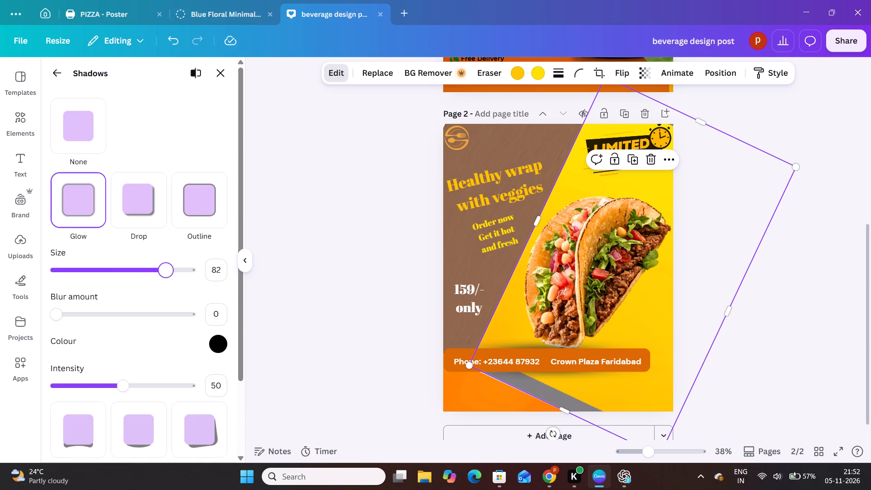
drag(170, 270, 46, 274)
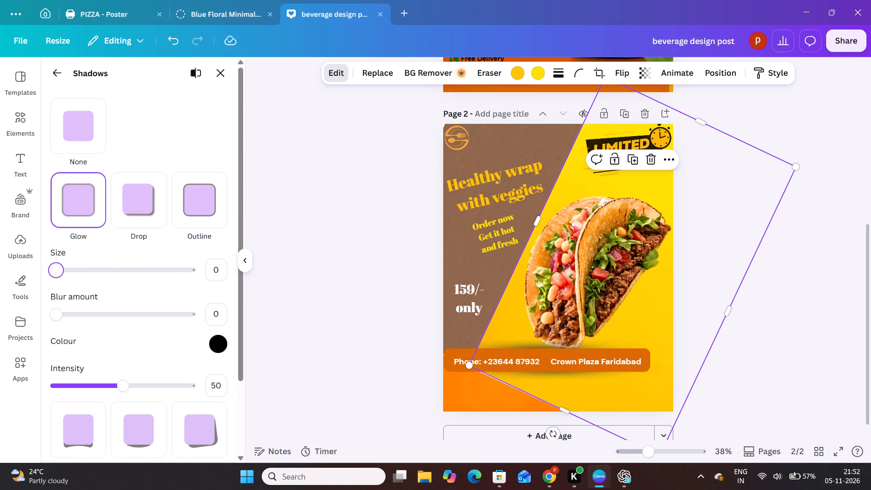
drag(46, 274, 60, 272)
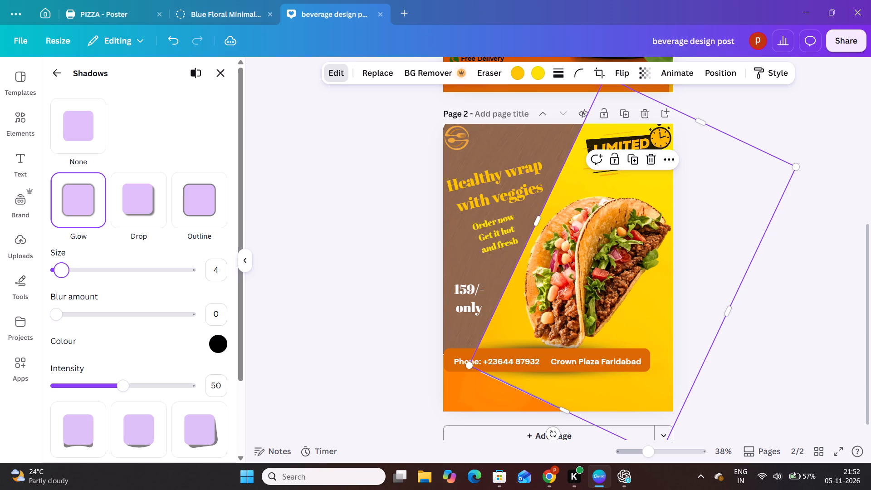
Set the intensity of the yellow background image's Glow shadow to 63, trying lighter and stronger values.
drag(123, 385, 108, 385)
drag(108, 385, 196, 392)
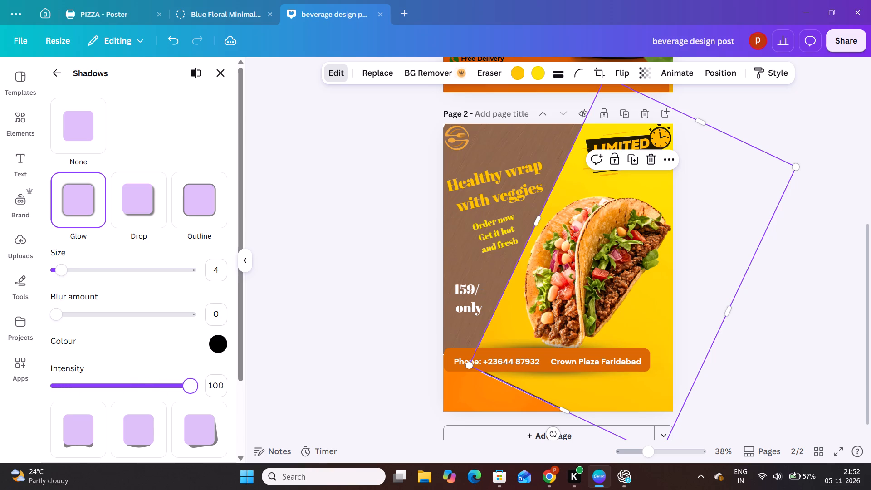
drag(196, 392, 125, 394)
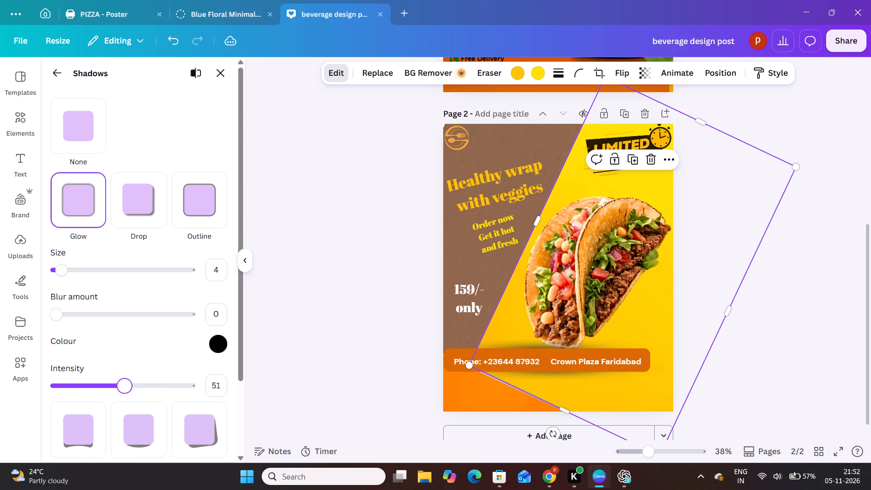
drag(125, 394, 140, 393)
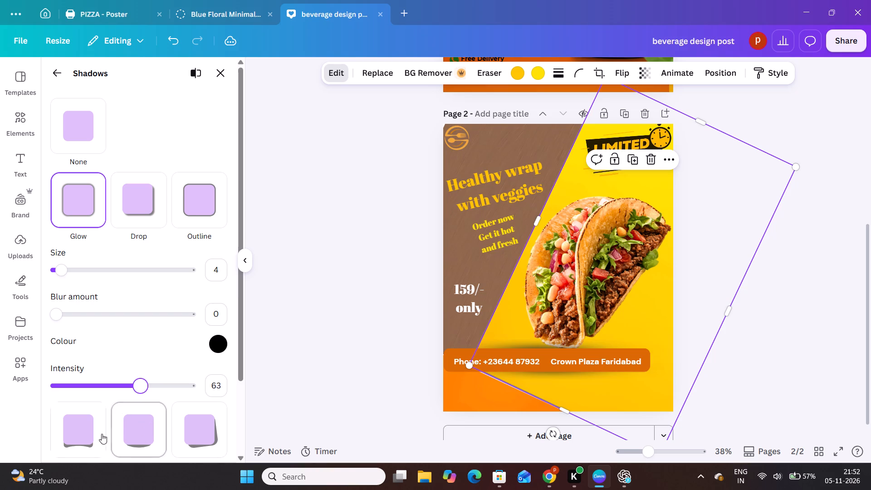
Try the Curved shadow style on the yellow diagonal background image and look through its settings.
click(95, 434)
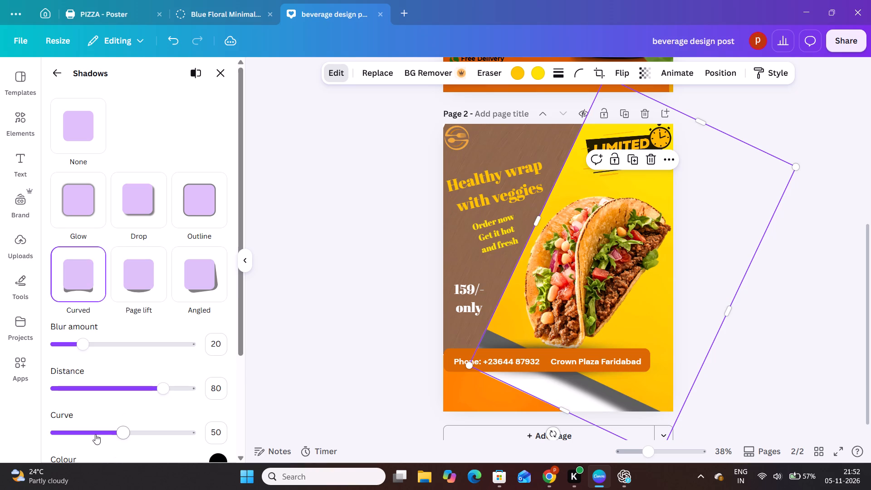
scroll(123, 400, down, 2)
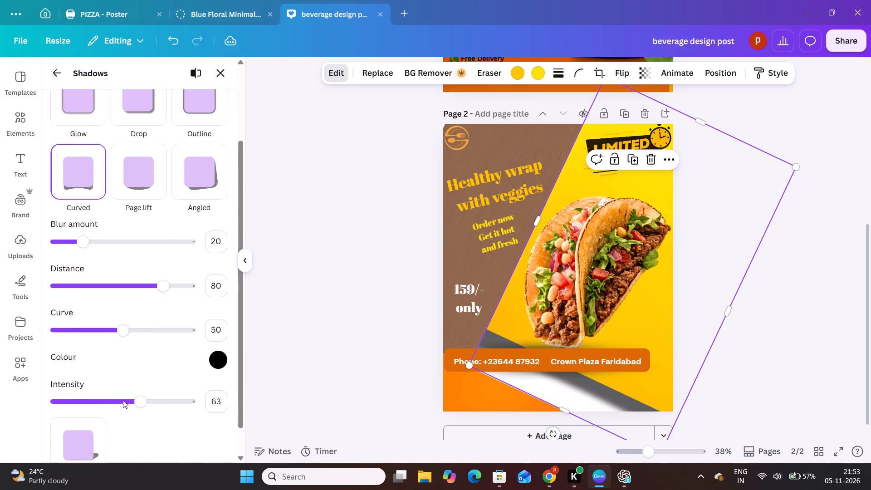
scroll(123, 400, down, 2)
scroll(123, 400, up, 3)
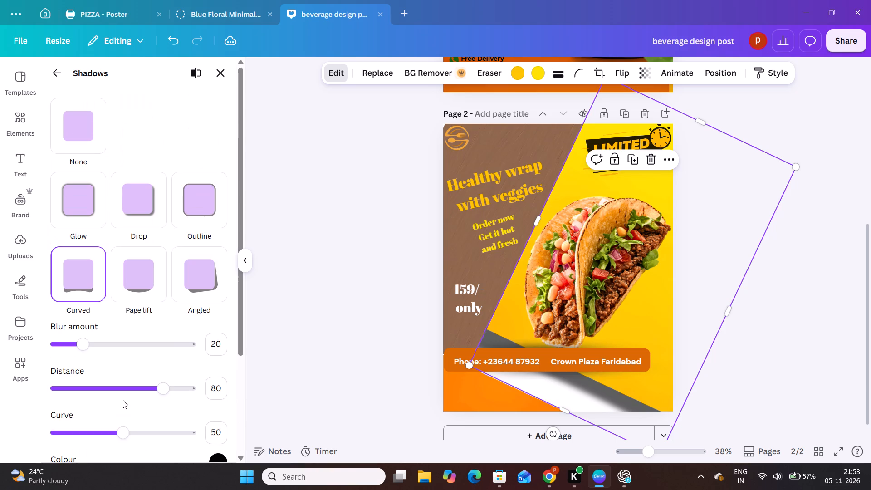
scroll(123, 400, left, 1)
Apply the Glow shadow to the yellow diagonal background image with size 15, blur amount 30 and intensity 63.
click(86, 197)
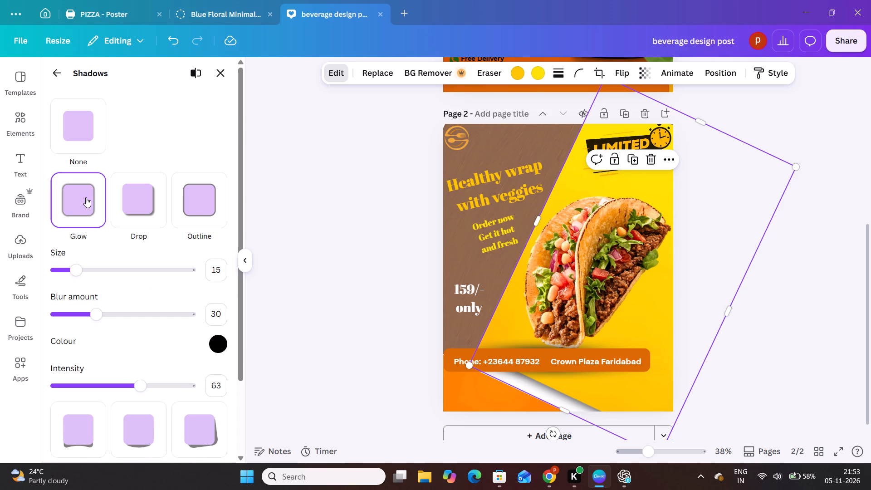
click(298, 200)
click(361, 196)
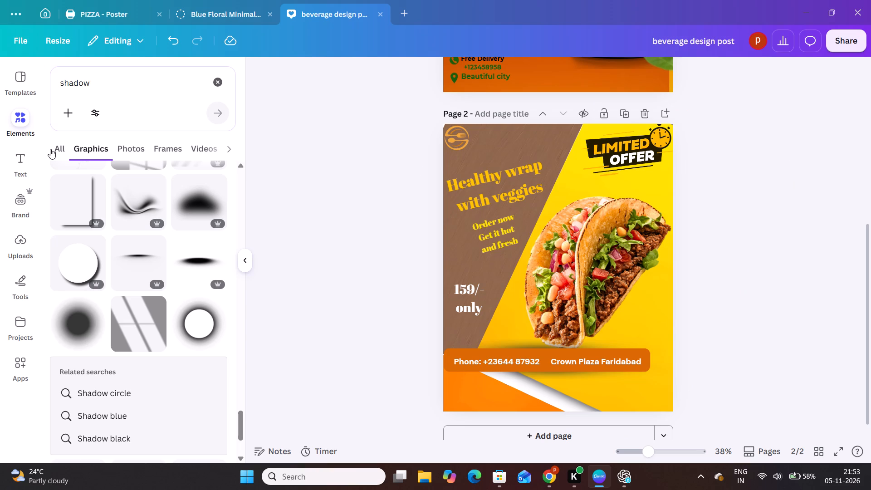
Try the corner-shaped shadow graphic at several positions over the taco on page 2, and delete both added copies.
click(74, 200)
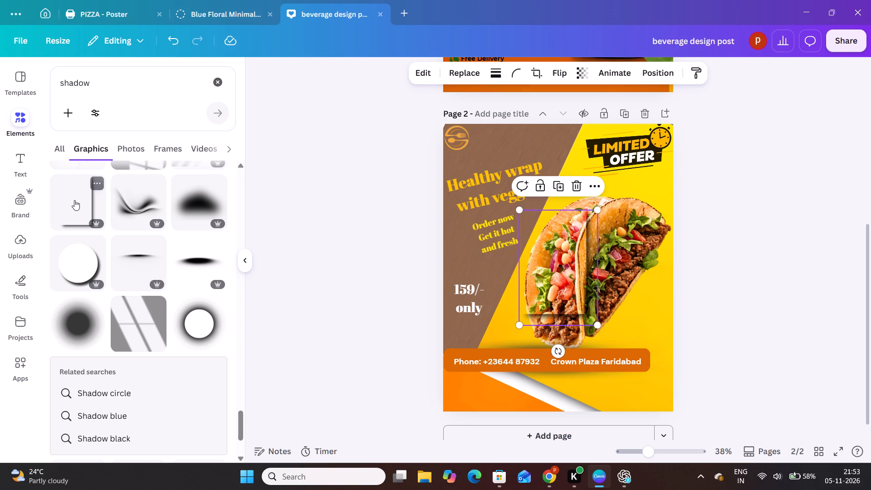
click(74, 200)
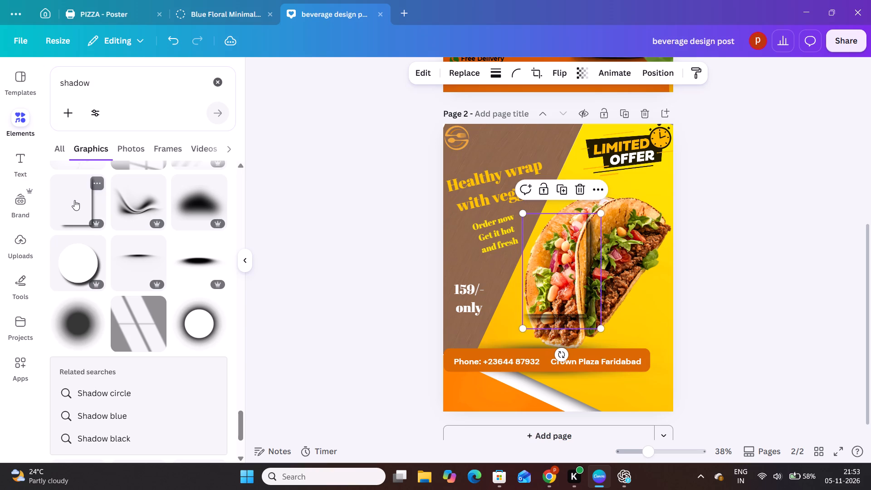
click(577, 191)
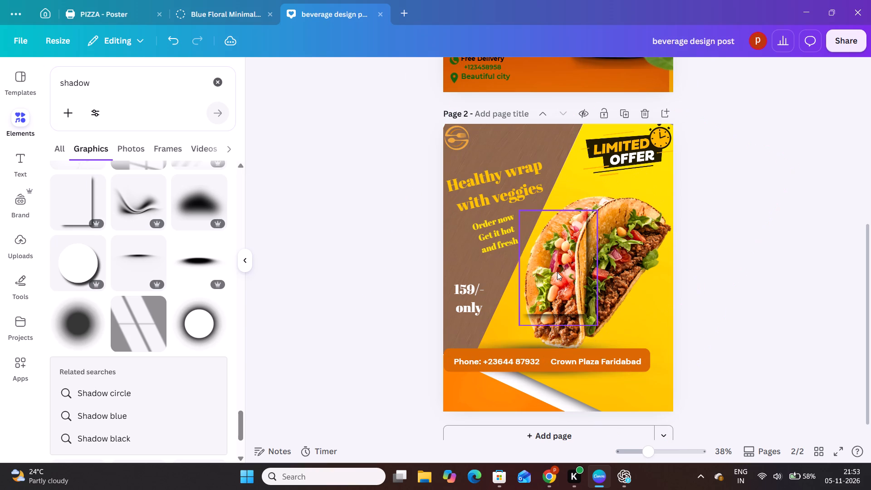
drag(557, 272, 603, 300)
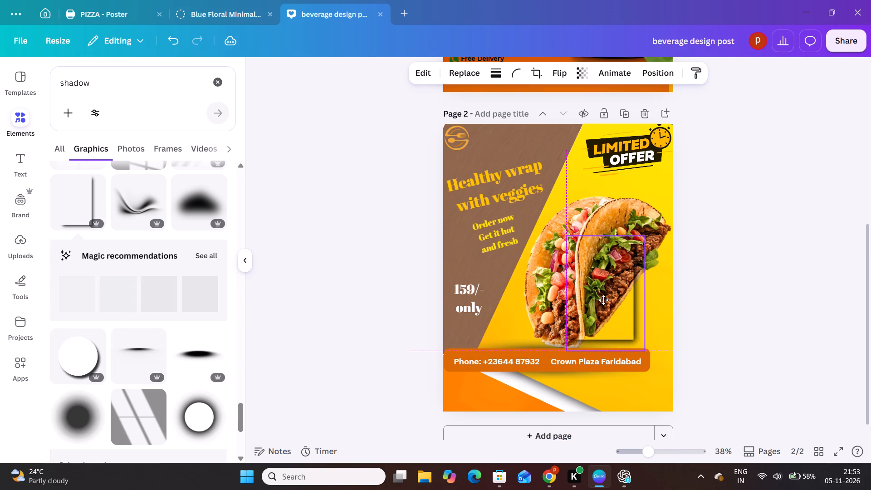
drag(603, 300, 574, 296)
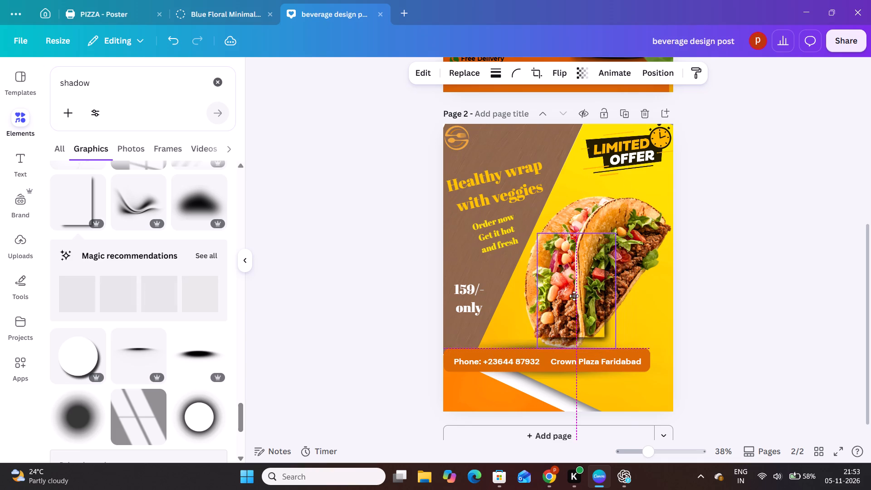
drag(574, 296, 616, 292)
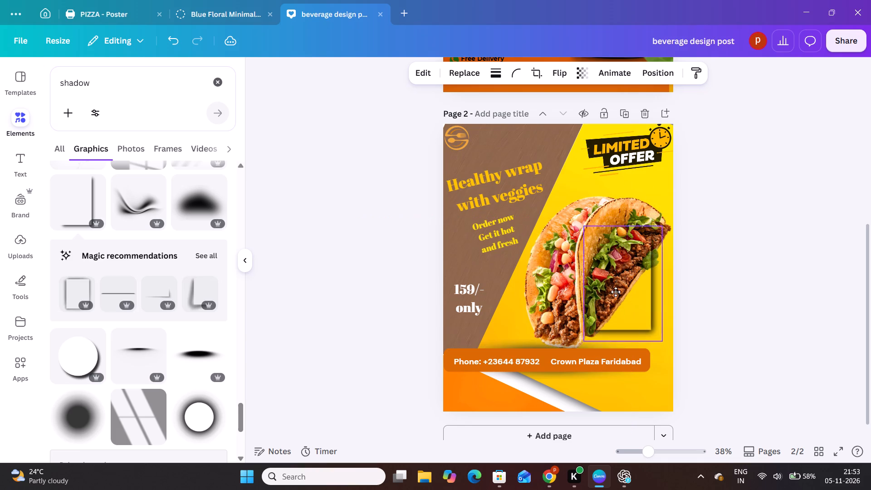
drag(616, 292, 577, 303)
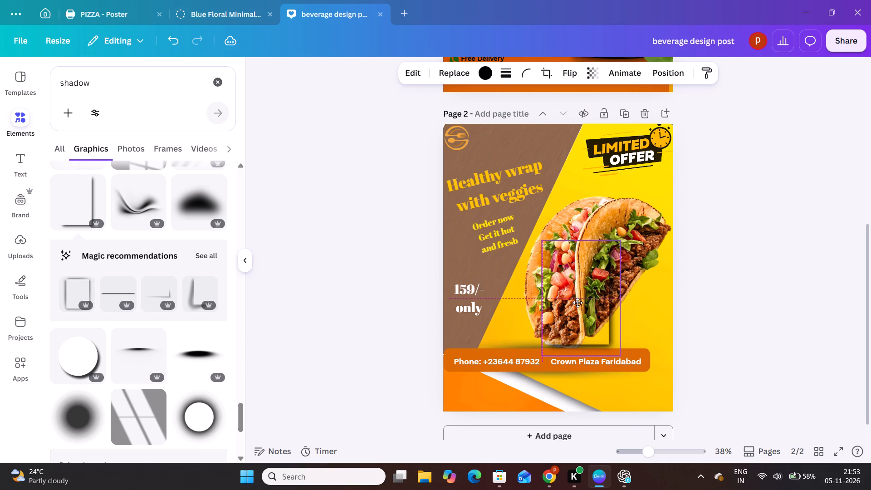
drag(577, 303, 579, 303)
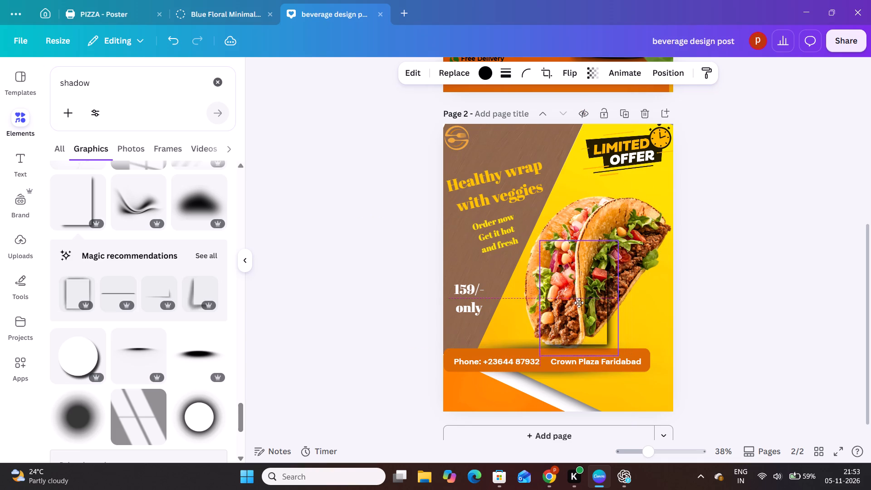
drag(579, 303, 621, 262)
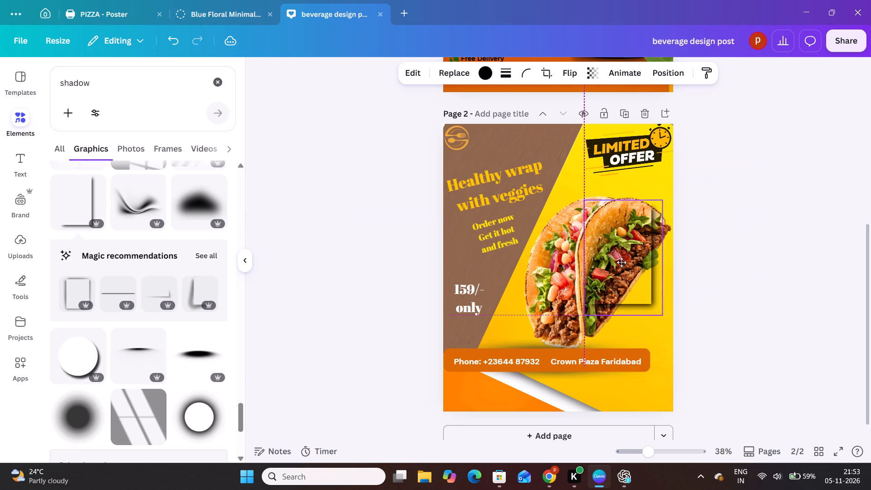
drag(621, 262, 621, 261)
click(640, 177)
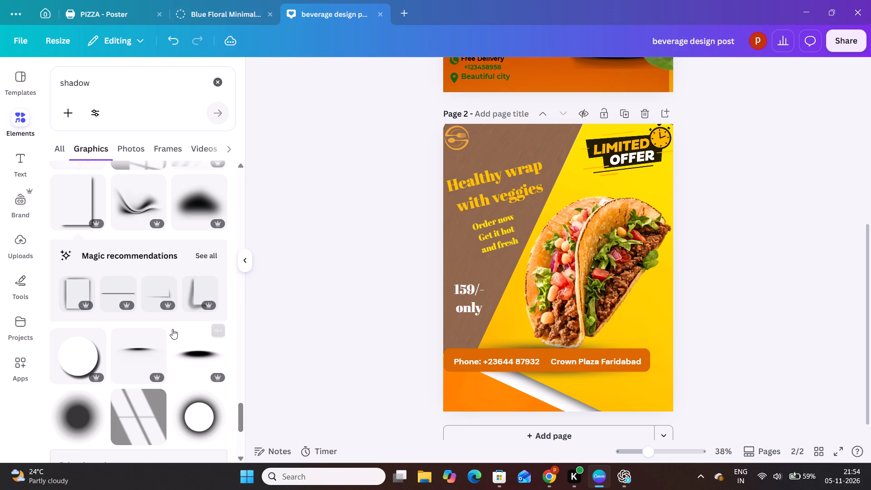
Browse further through the shadow graphics for one that suits the taco poster.
scroll(172, 329, down, 1)
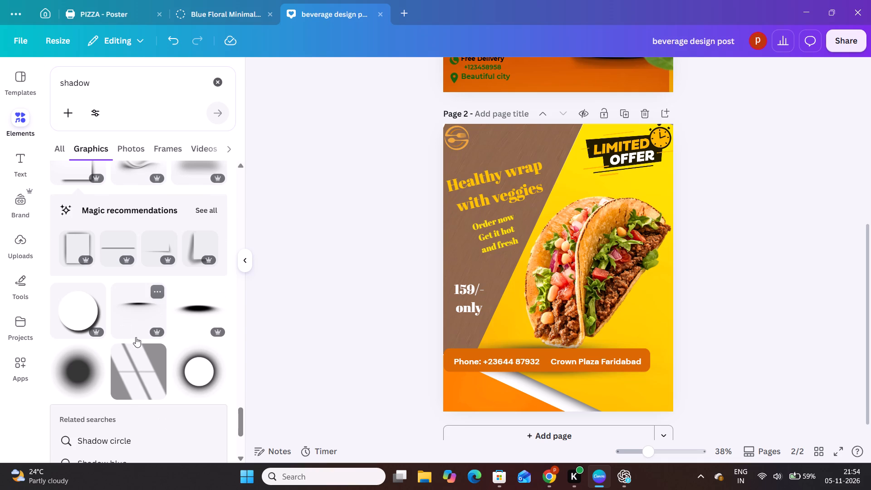
scroll(143, 354, down, 1)
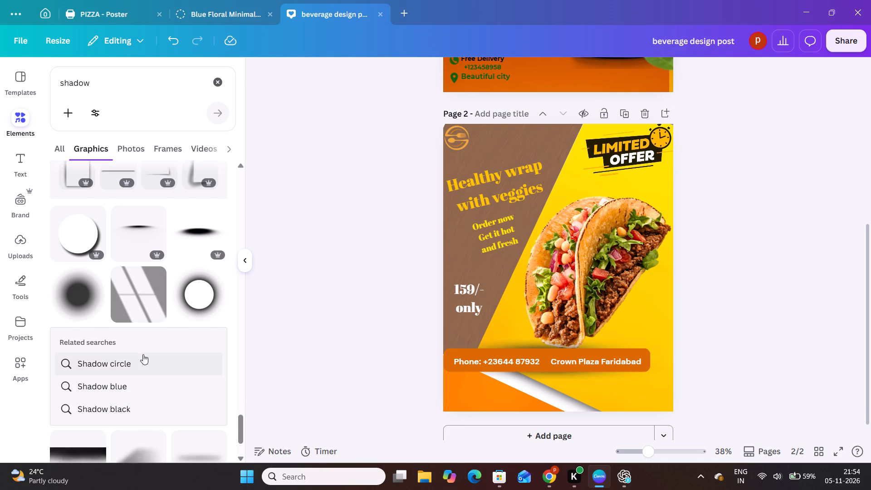
scroll(143, 354, down, 3)
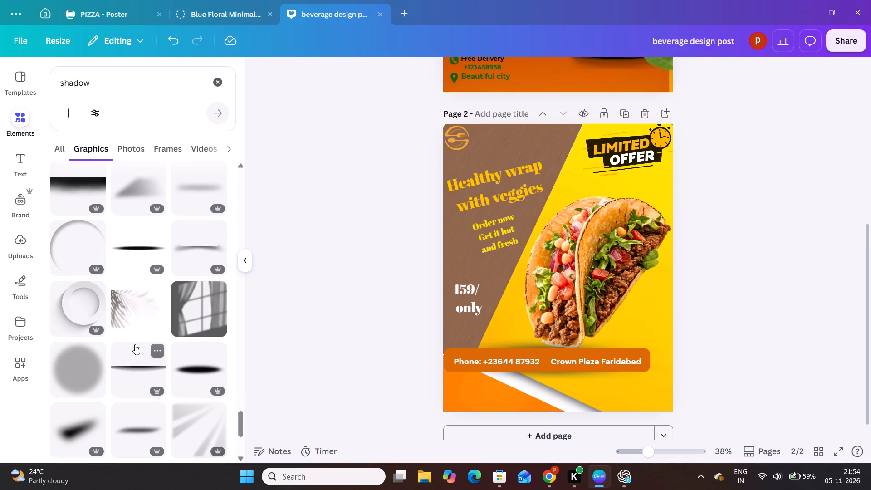
scroll(135, 344, down, 2)
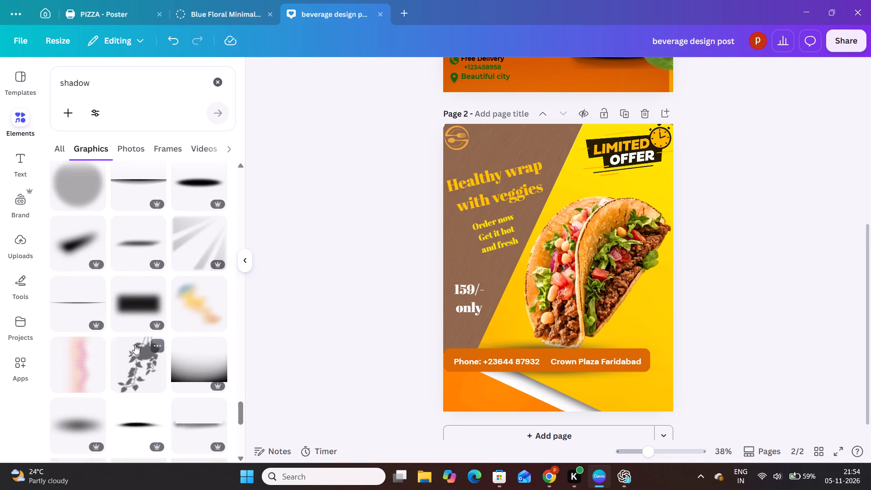
scroll(135, 344, down, 1)
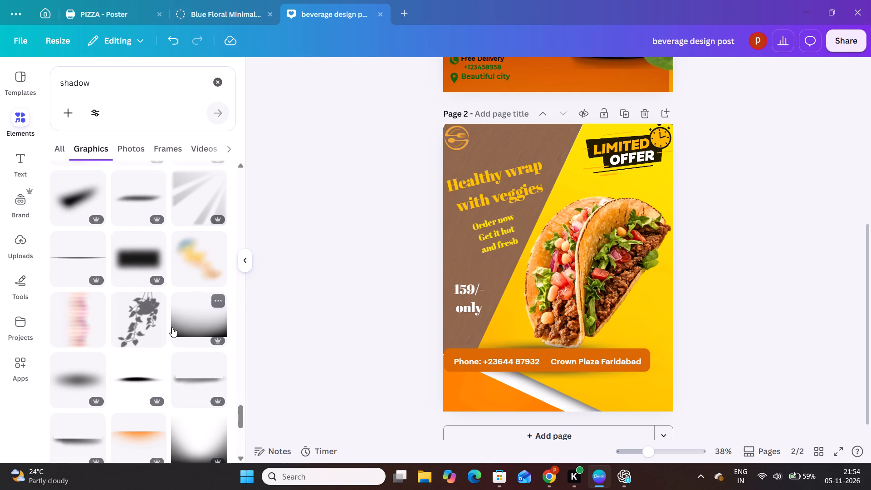
scroll(172, 327, down, 1)
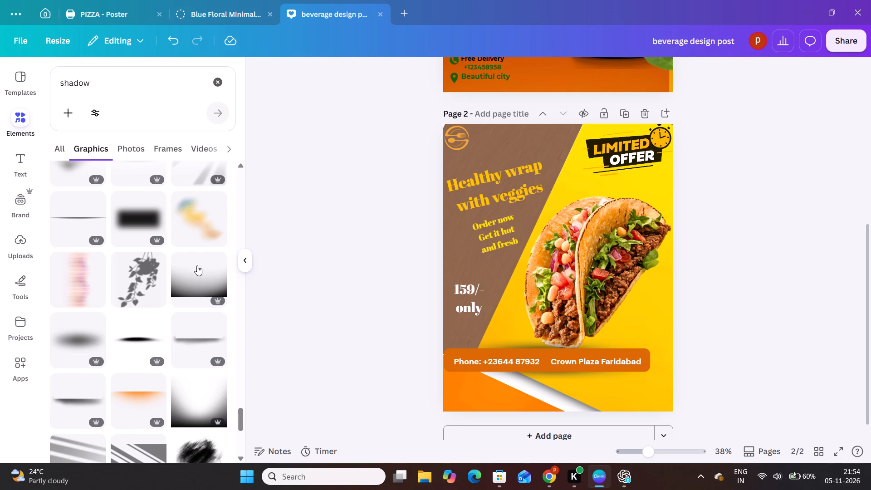
Save the beverage design post.
click(23, 46)
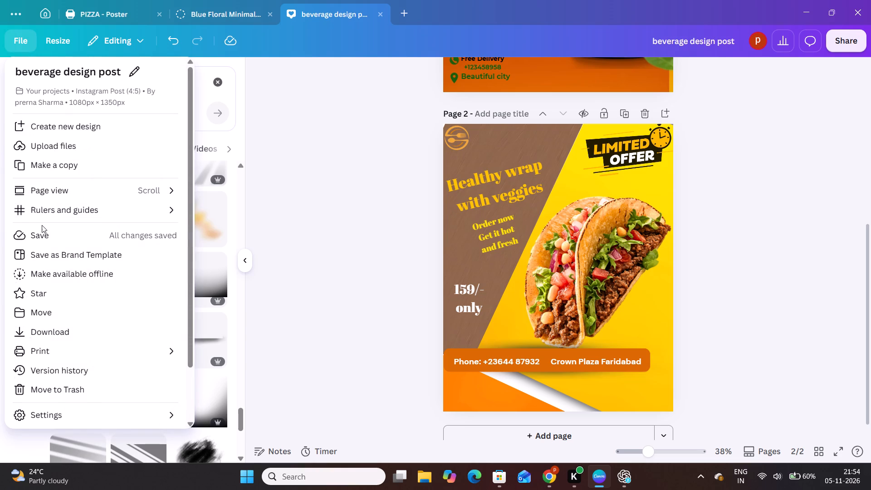
click(45, 233)
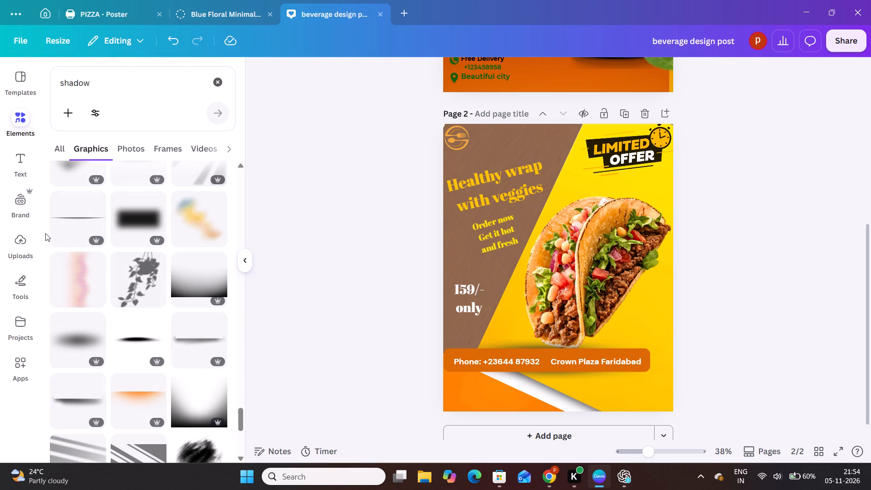
click(330, 209)
click(15, 36)
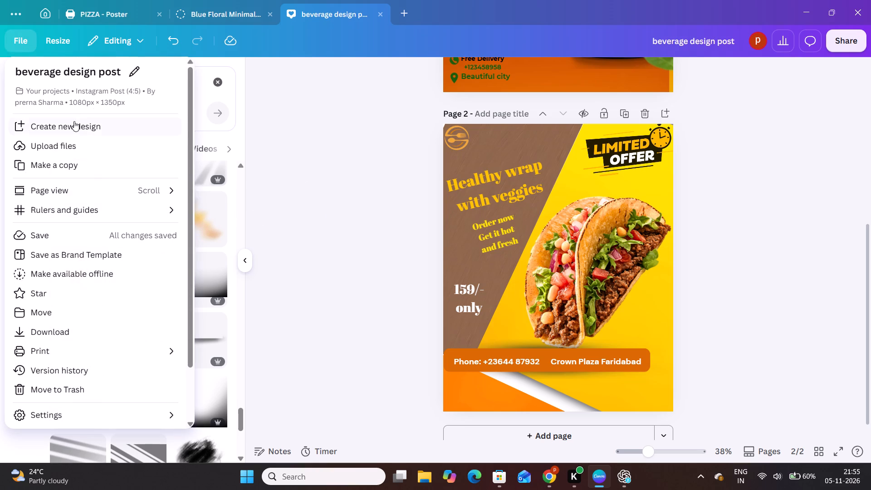
click(88, 236)
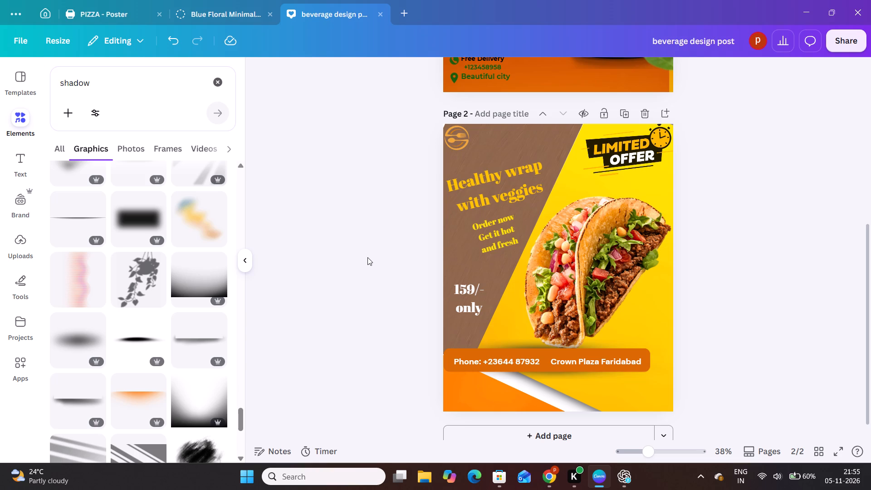
Search the elements library for "grain" and limit the results to graphics.
click(544, 278)
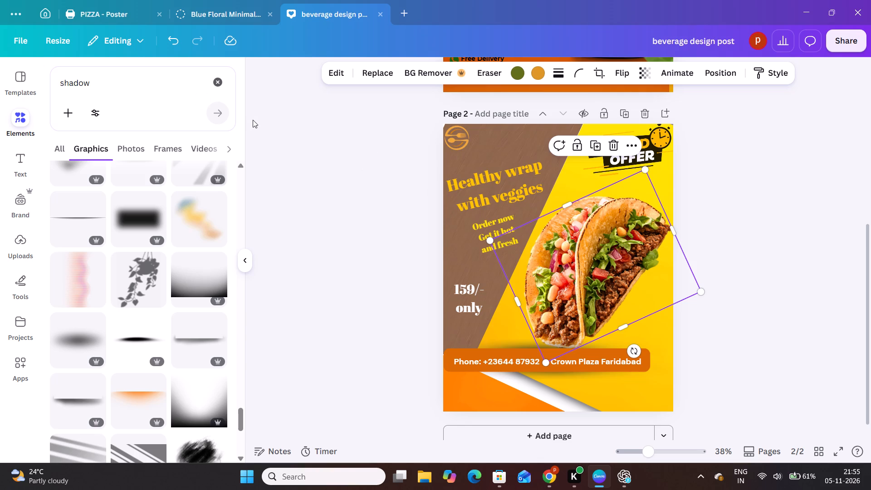
click(221, 82)
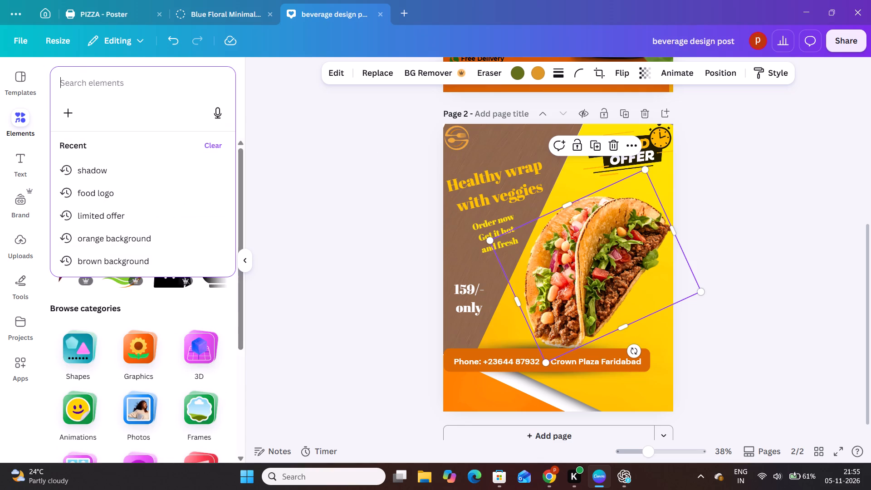
text(grain)
key(Return)
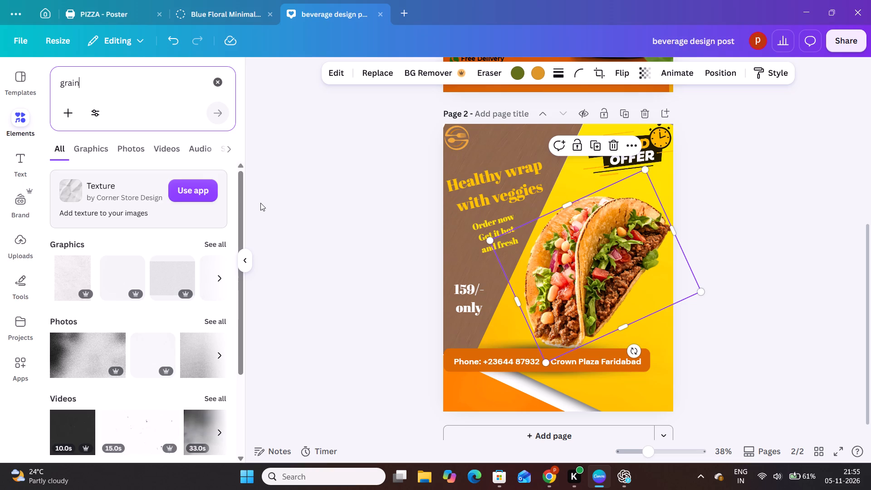
click(314, 223)
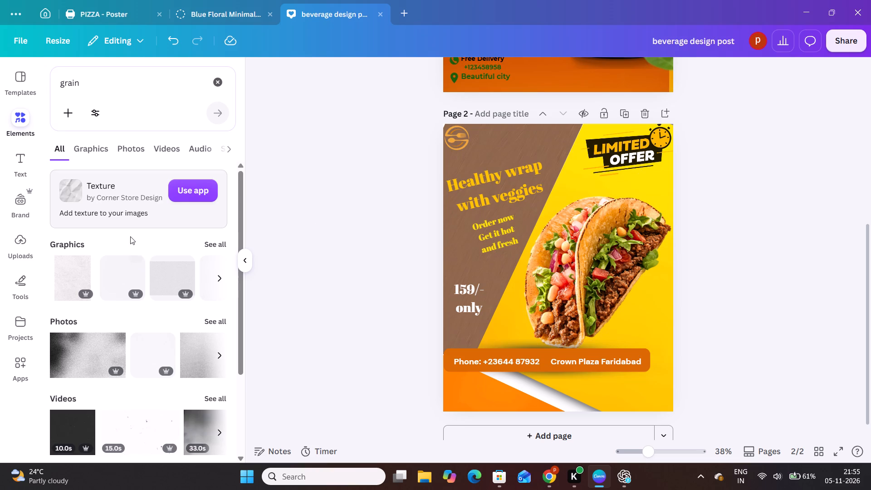
click(89, 149)
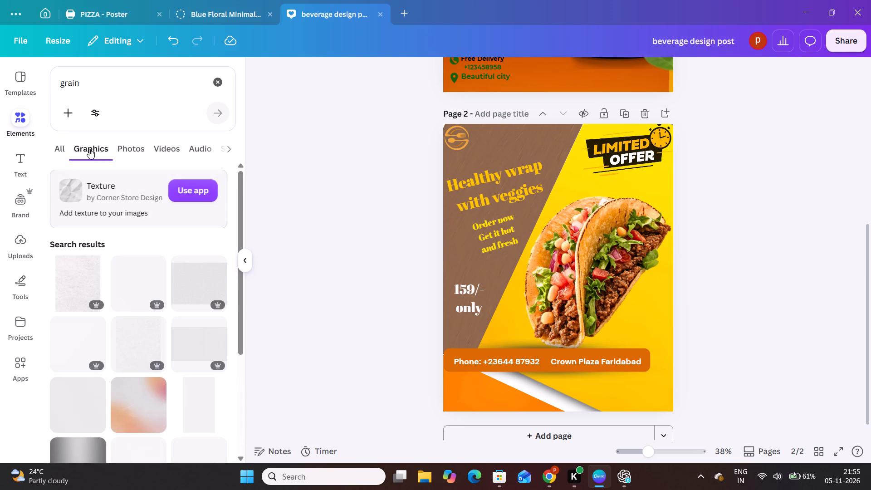
Browse the grain graphics for a texture that suits the taco poster.
scroll(113, 331, down, 1)
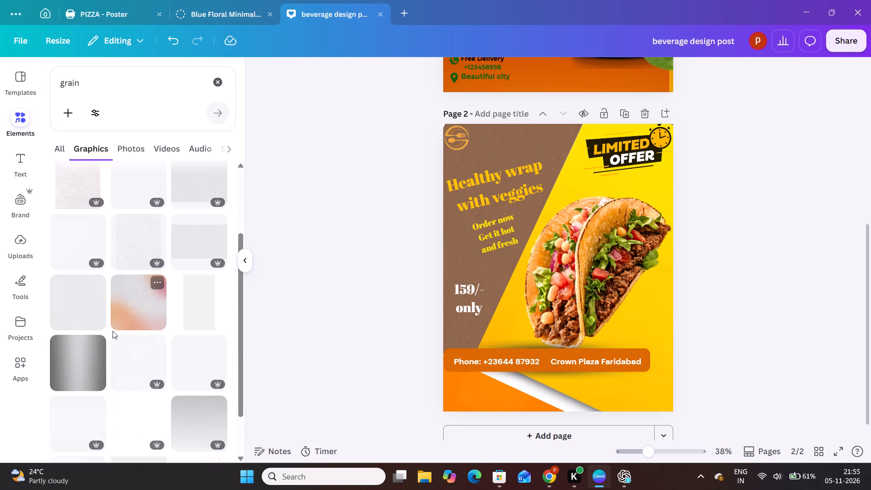
scroll(113, 331, down, 2)
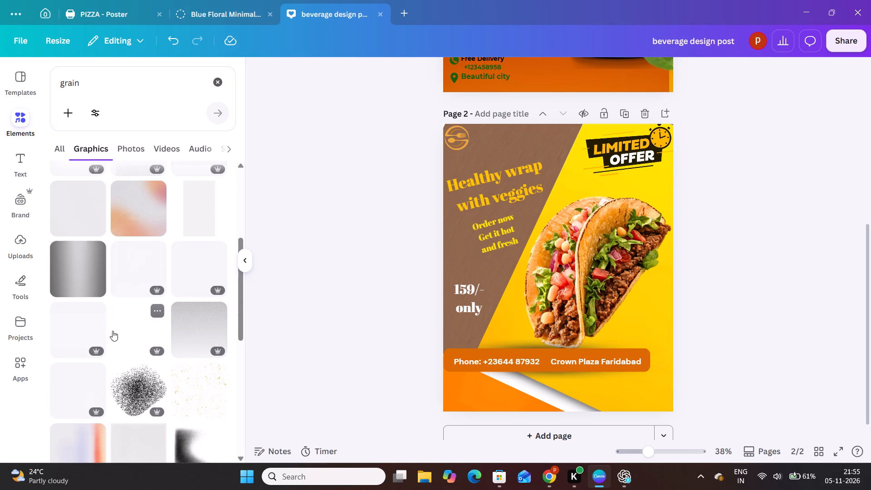
scroll(113, 331, down, 2)
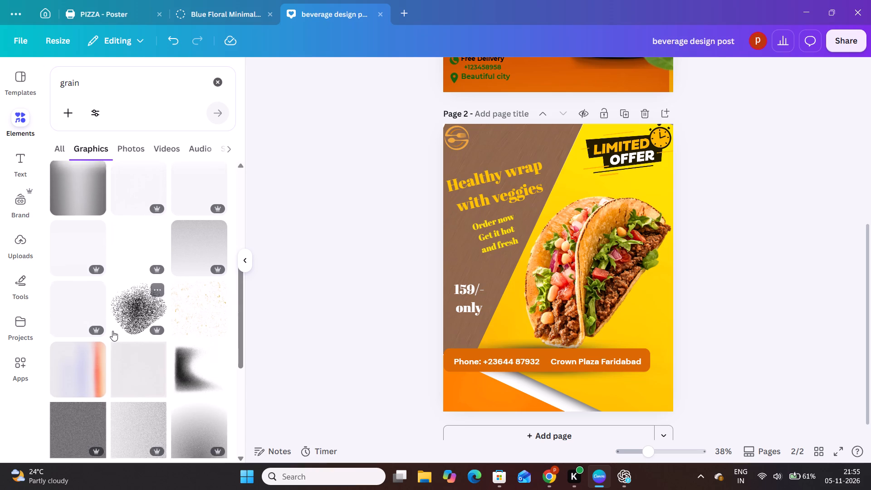
scroll(113, 331, down, 1)
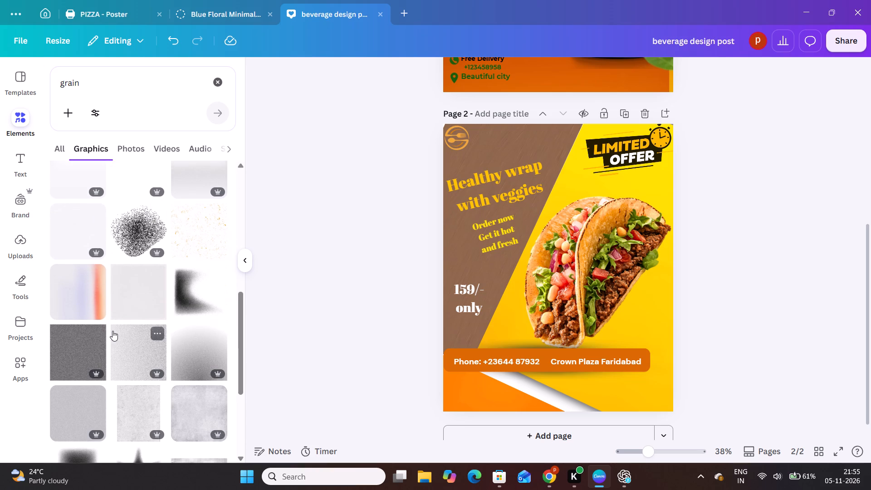
scroll(113, 331, down, 2)
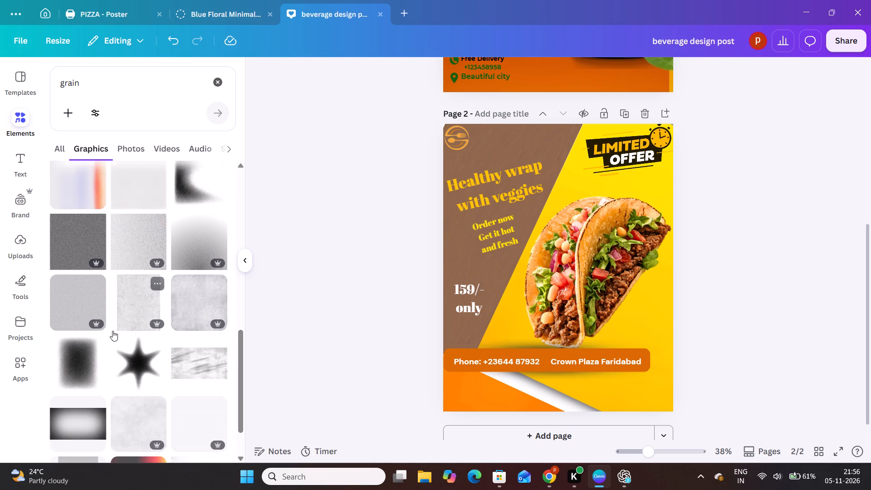
scroll(113, 331, down, 3)
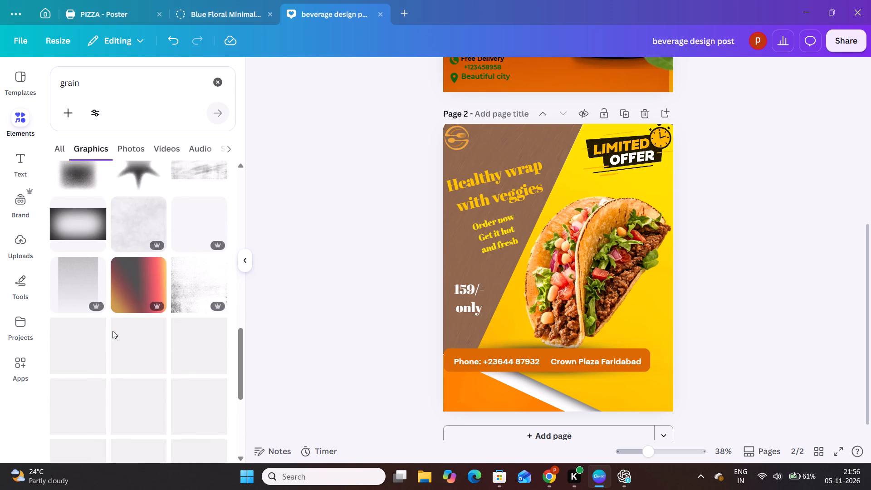
scroll(113, 331, down, 1)
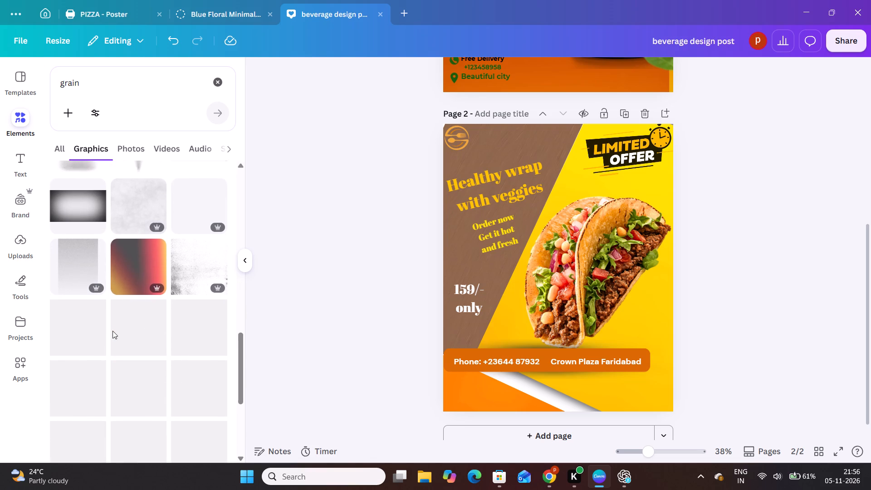
scroll(113, 331, down, 3)
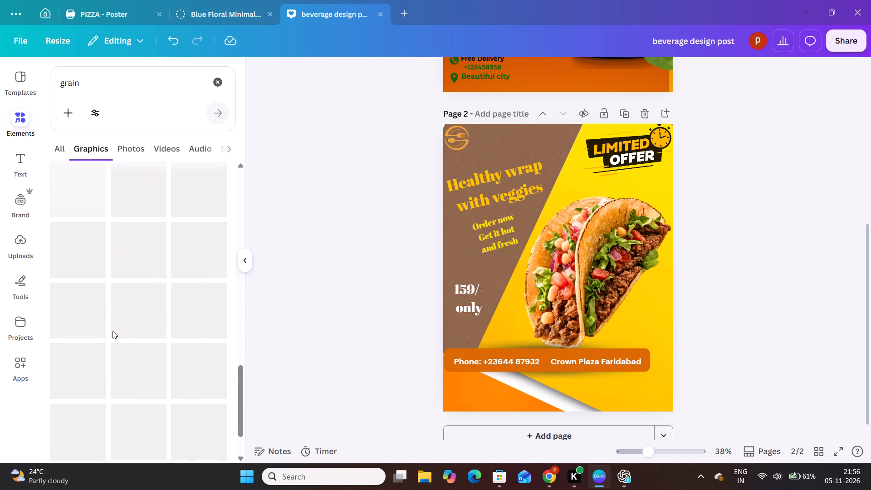
scroll(113, 331, up, 8)
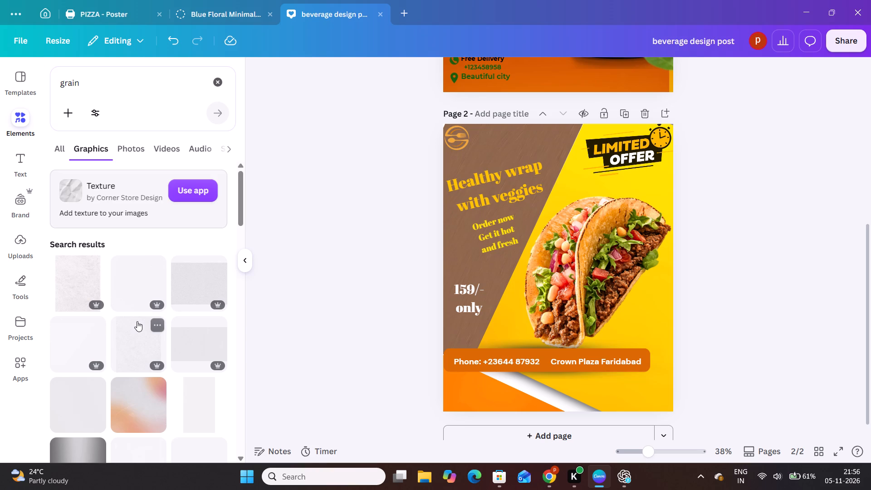
scroll(137, 321, down, 1)
scroll(137, 321, up, 1)
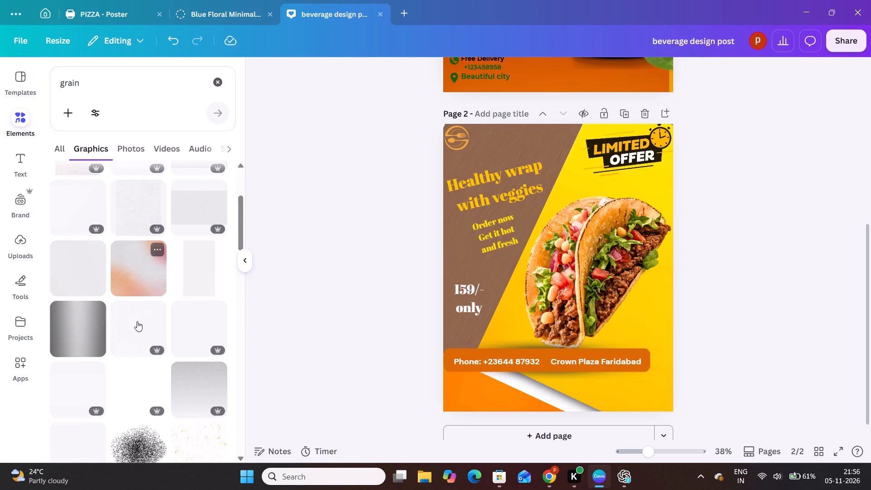
scroll(137, 321, up, 1)
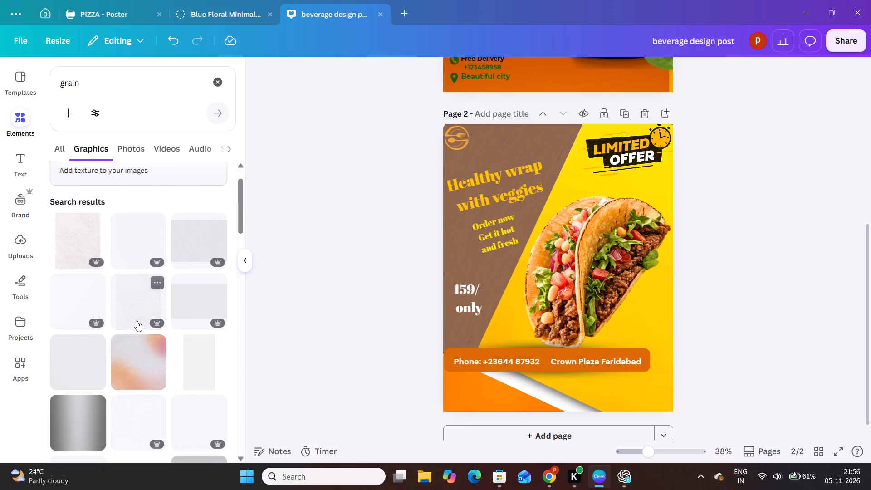
scroll(137, 321, down, 2)
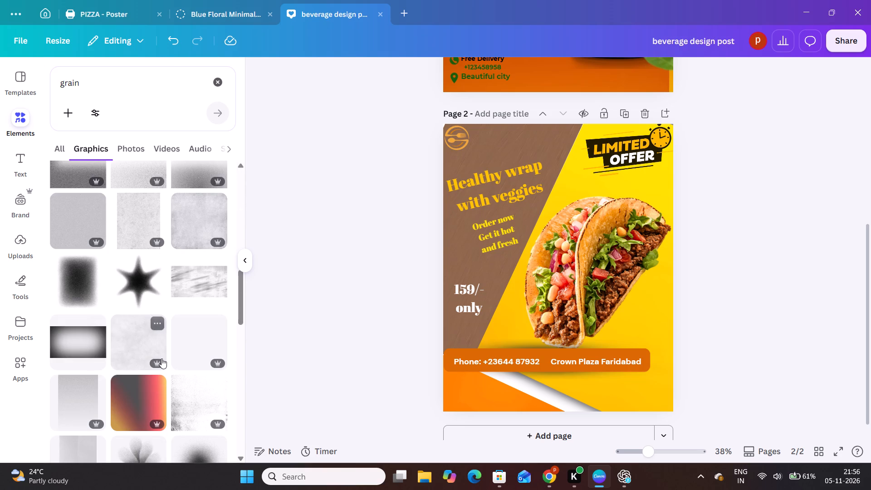
scroll(161, 358, down, 3)
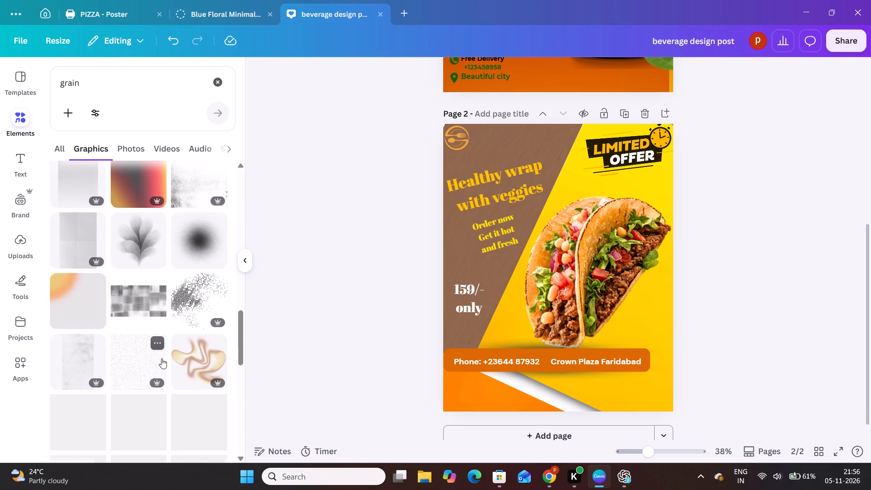
scroll(161, 358, down, 2)
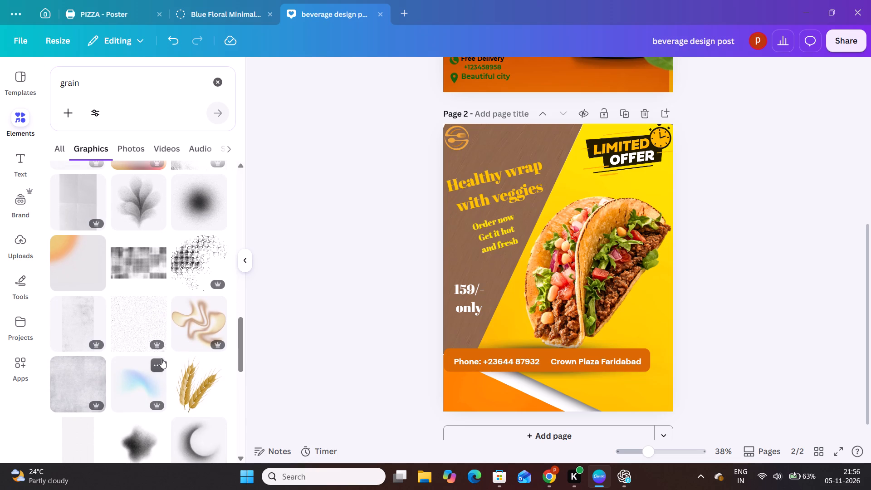
scroll(161, 358, down, 4)
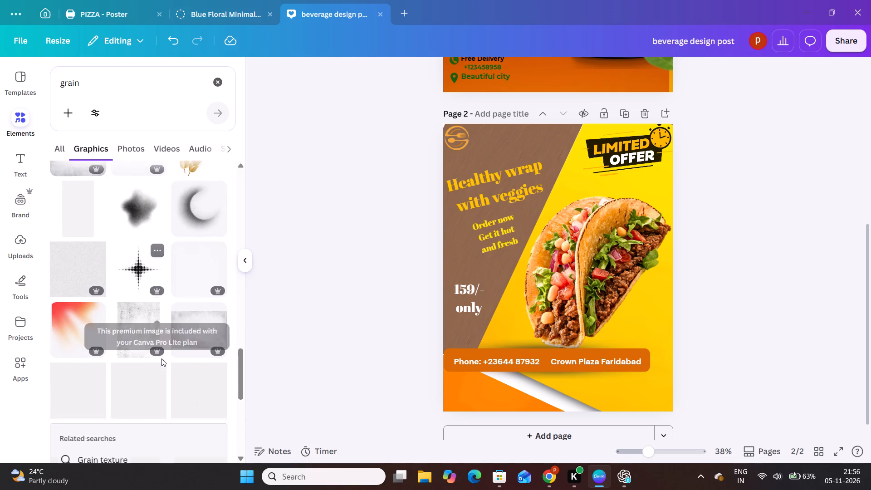
scroll(161, 358, down, 2)
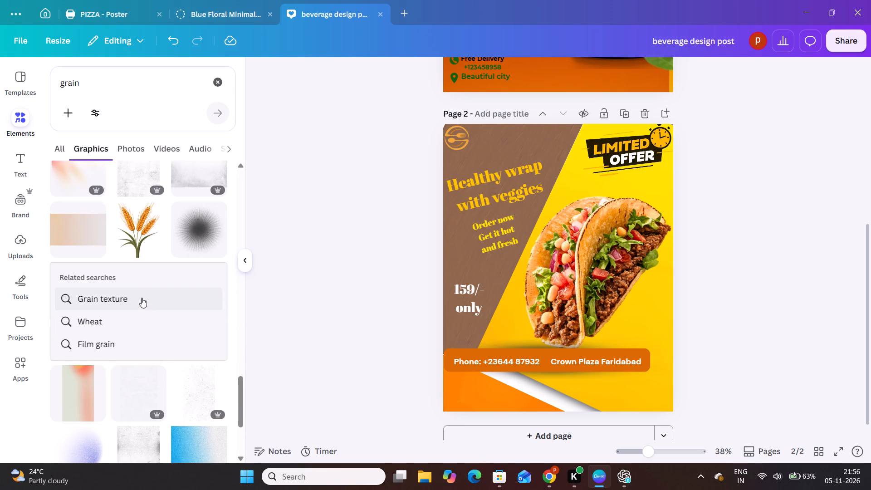
Switch the graphics search to the related term "Grain texture".
click(142, 298)
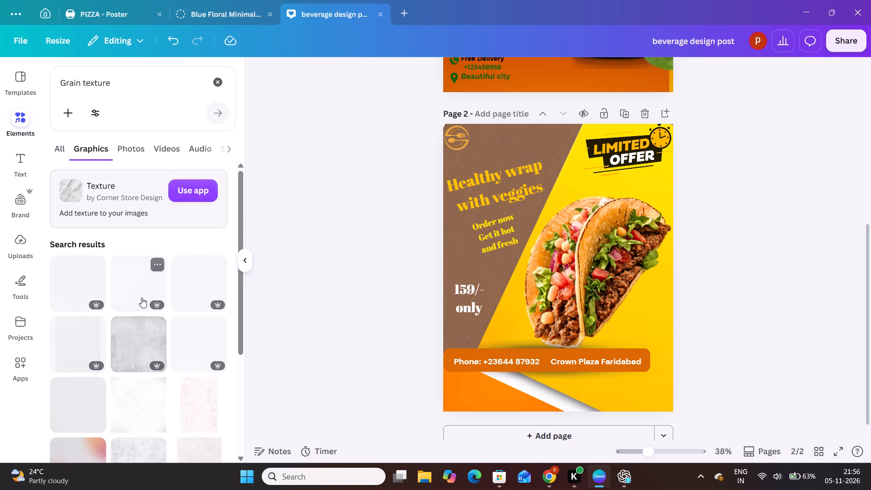
scroll(123, 369, down, 1)
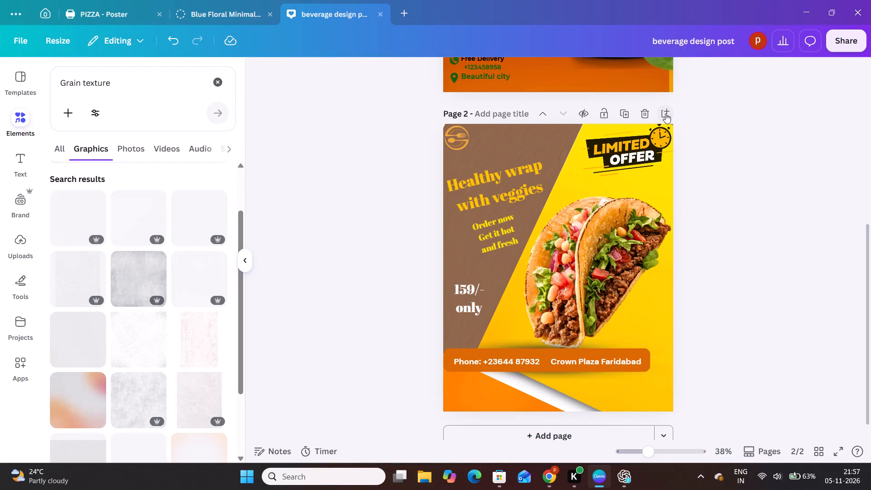
Duplicate page 2, the taco poster.
click(619, 114)
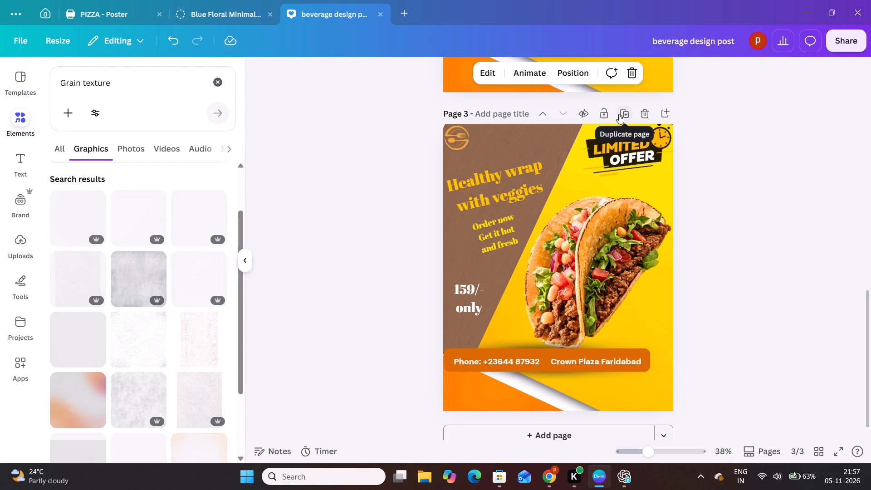
scroll(414, 233, up, 1)
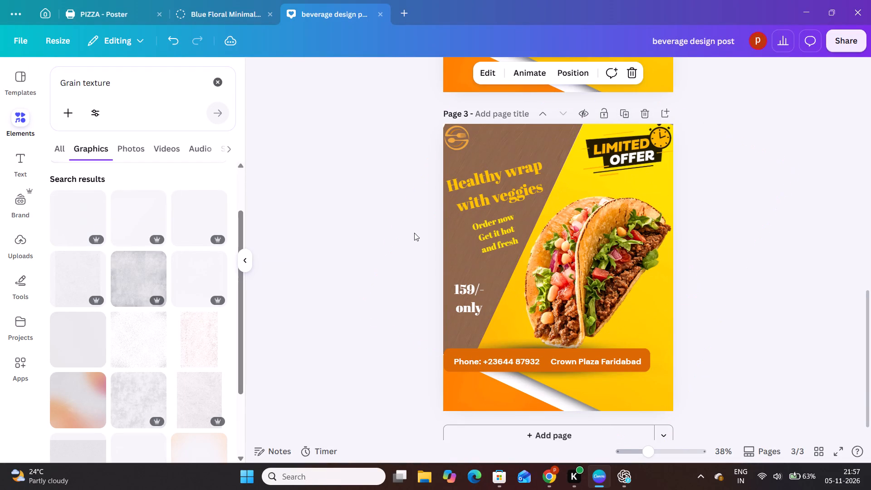
scroll(414, 233, up, 2)
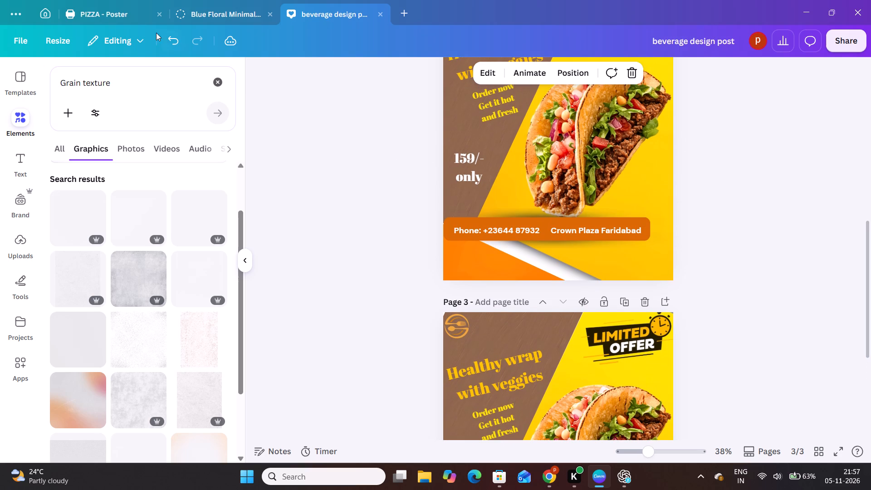
Save the beverage design post.
click(26, 44)
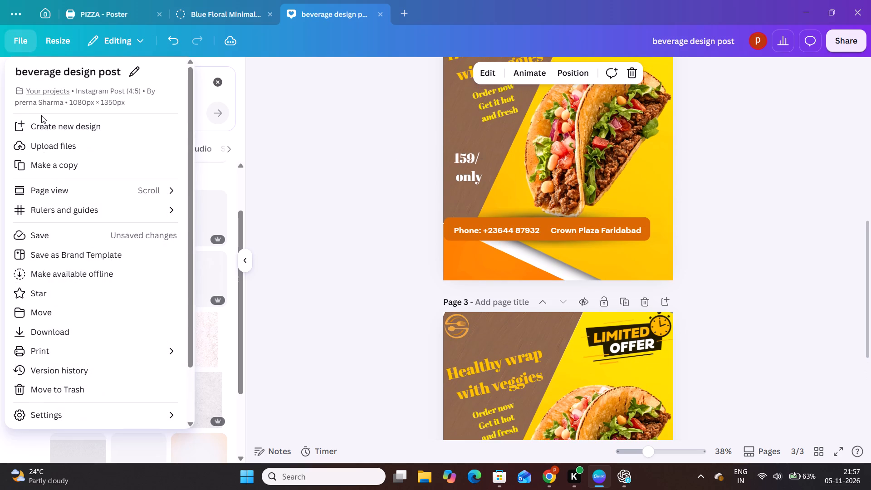
click(63, 234)
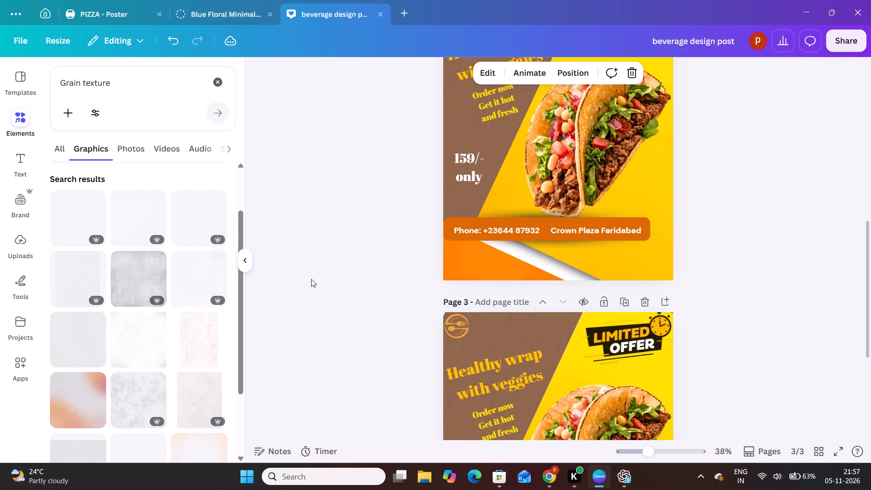
Browse the "Grain texture" graphics for a texture that suits the taco poster on page 3.
scroll(439, 290, down, 2)
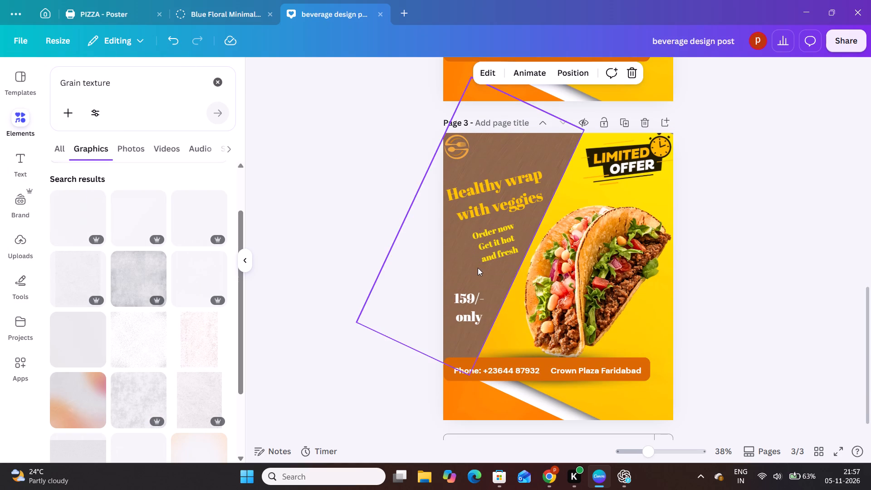
click(478, 268)
click(347, 265)
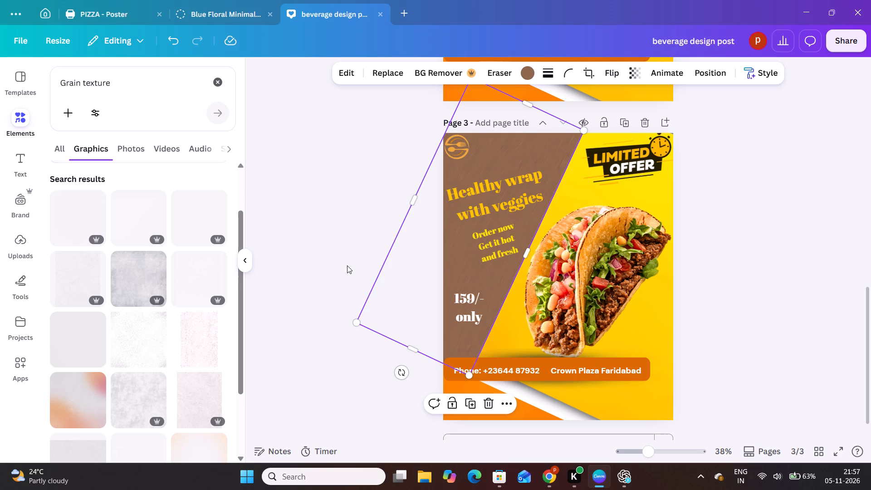
click(333, 307)
scroll(139, 368, down, 3)
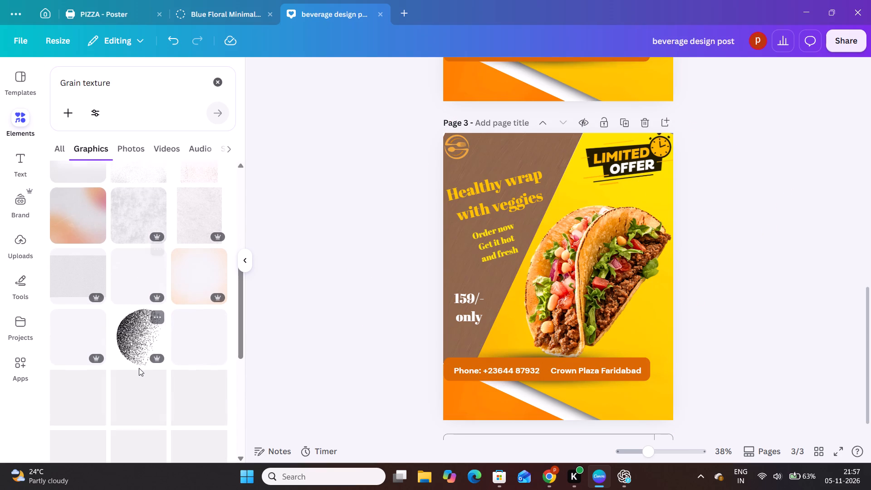
scroll(139, 368, down, 3)
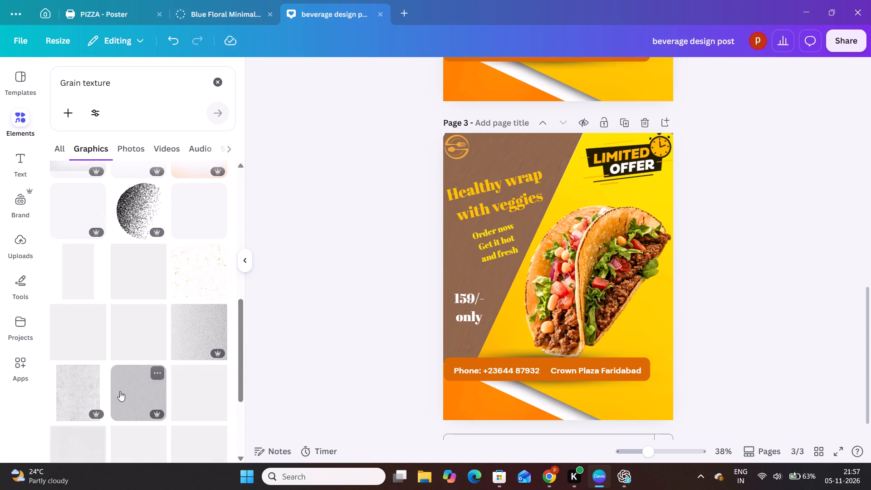
scroll(182, 343, up, 5)
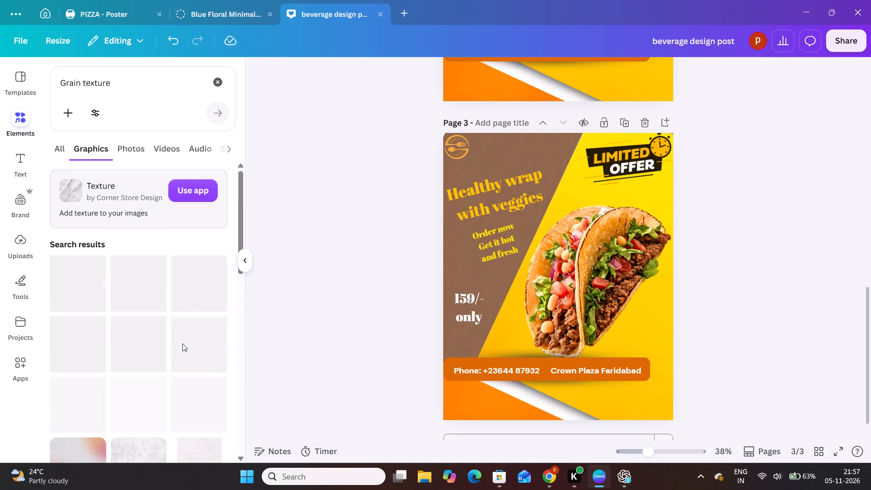
scroll(182, 343, down, 2)
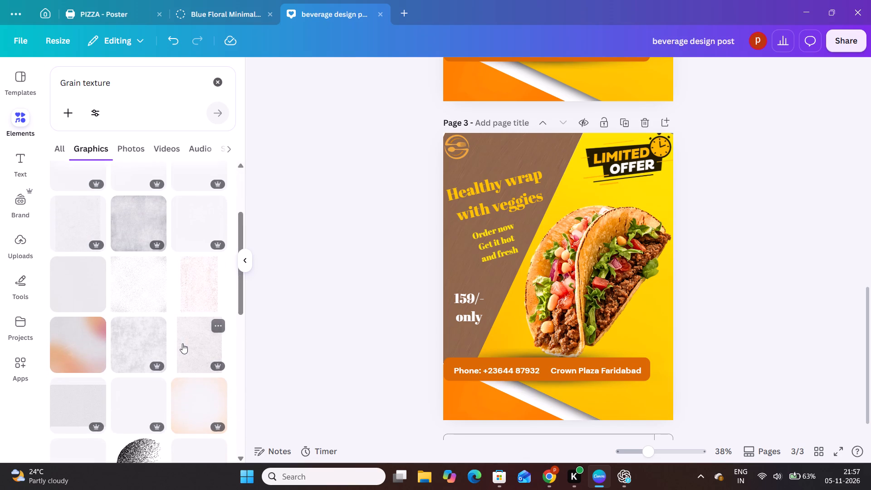
scroll(182, 343, down, 1)
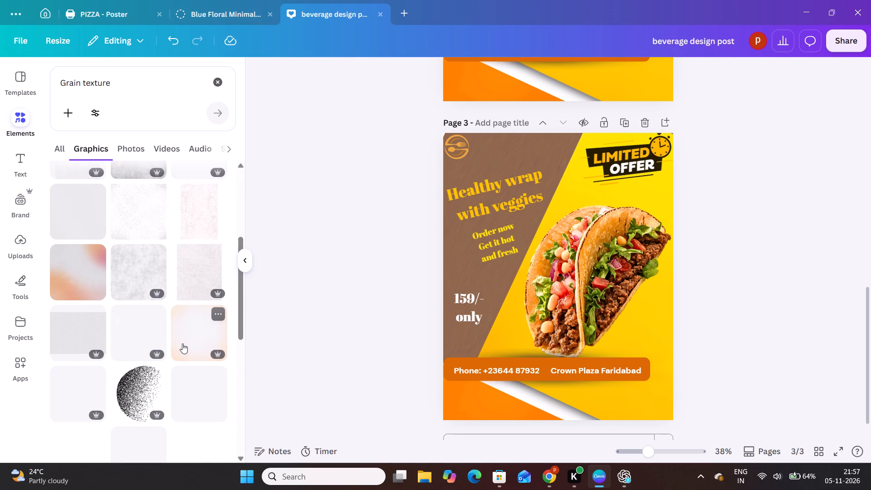
scroll(182, 343, down, 2)
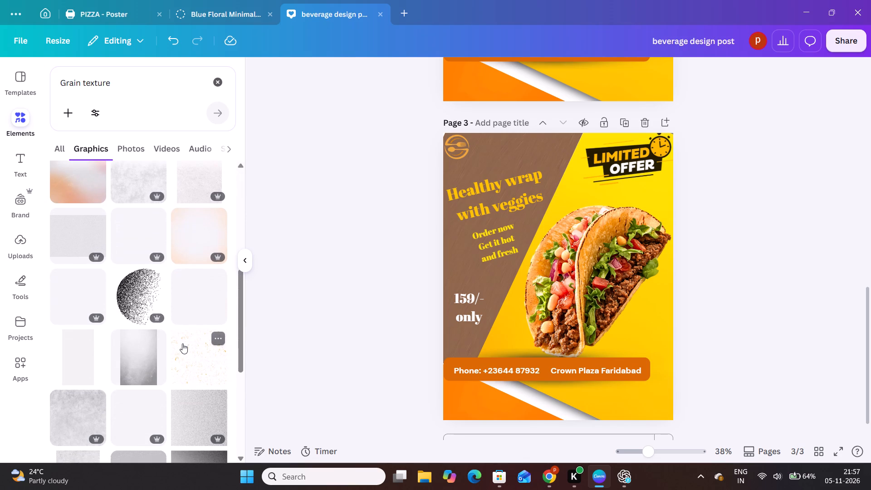
scroll(182, 343, down, 3)
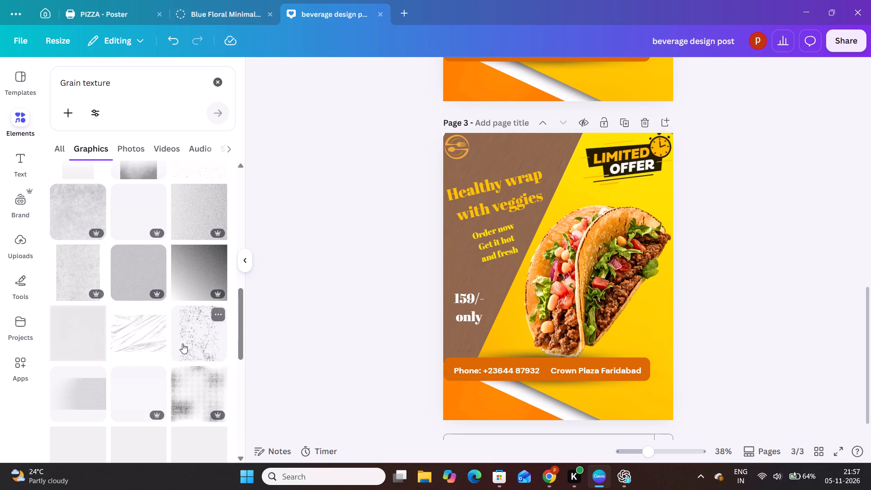
scroll(182, 343, right, 3)
scroll(182, 343, down, 1)
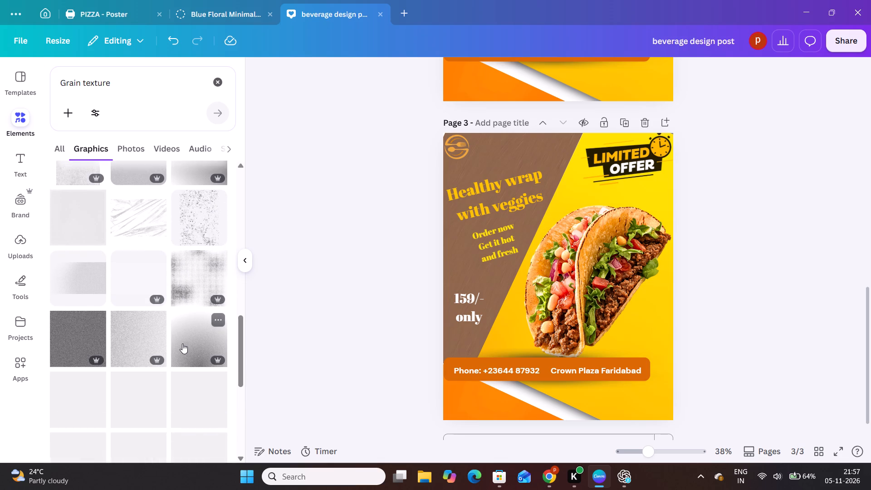
scroll(182, 343, down, 3)
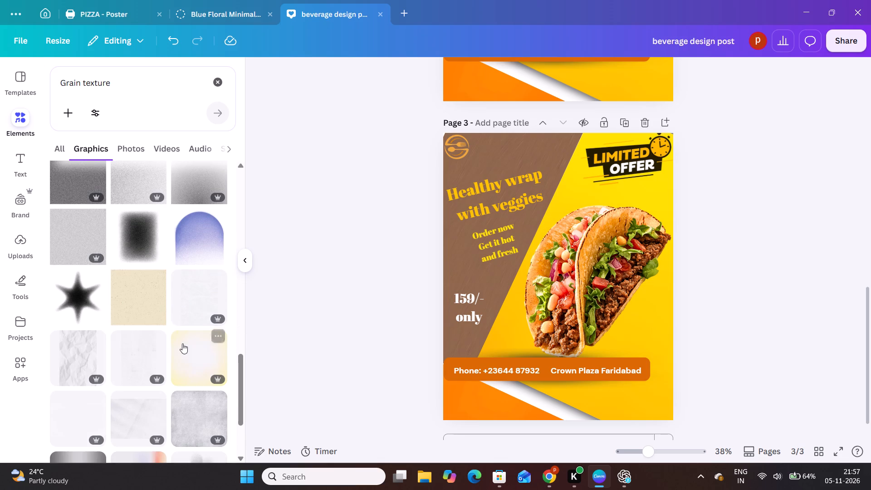
scroll(182, 343, down, 2)
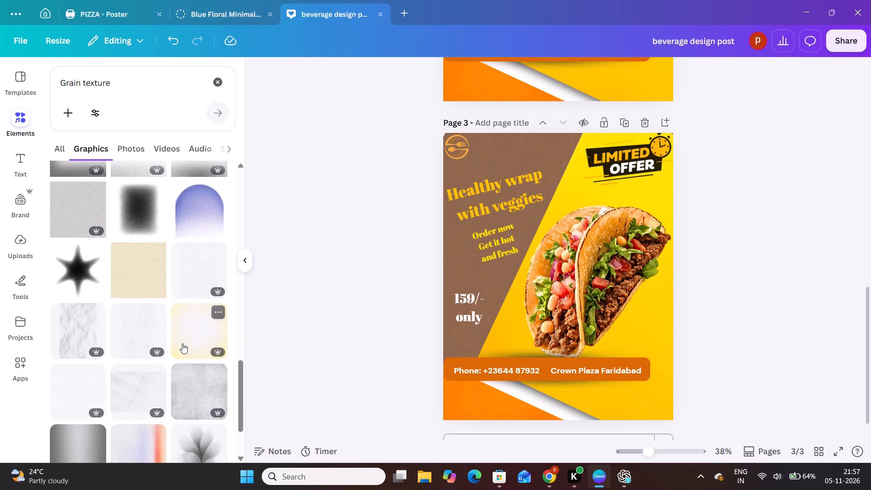
scroll(182, 343, down, 2)
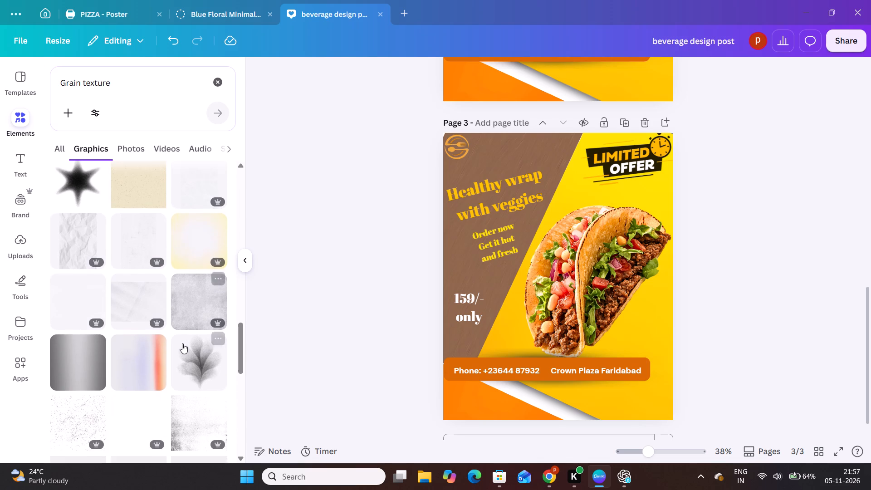
scroll(182, 343, down, 3)
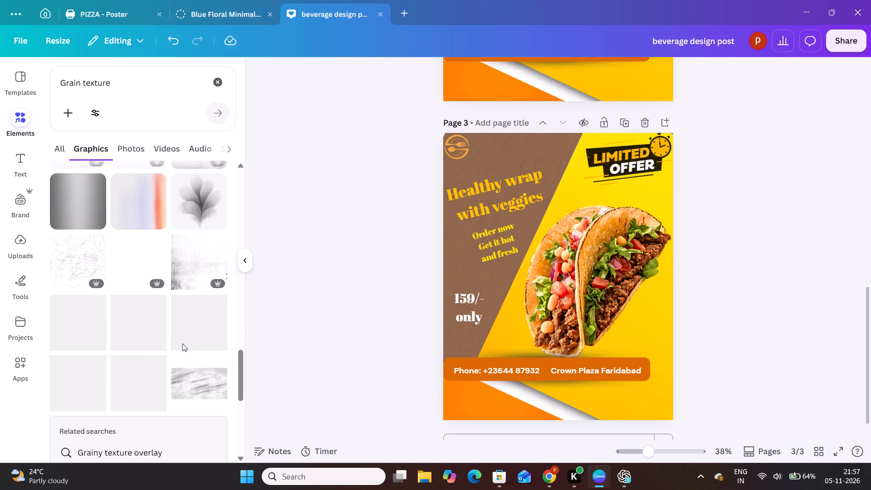
scroll(182, 343, down, 2)
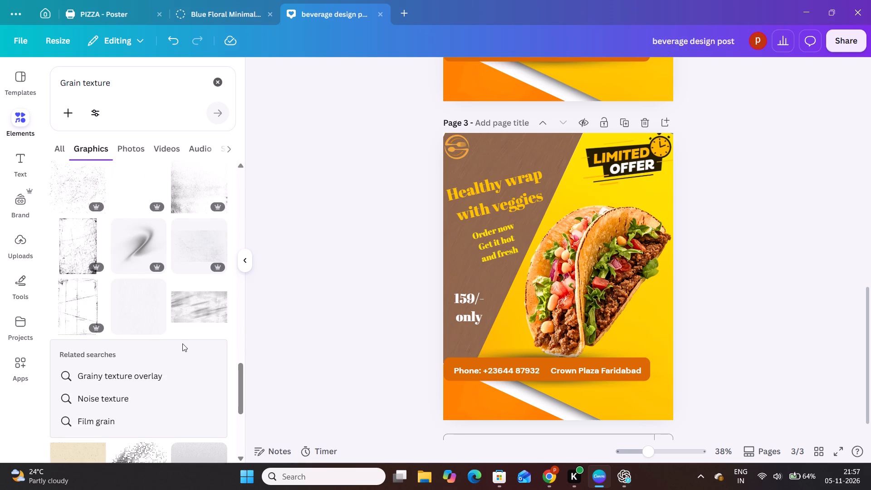
scroll(182, 343, down, 2)
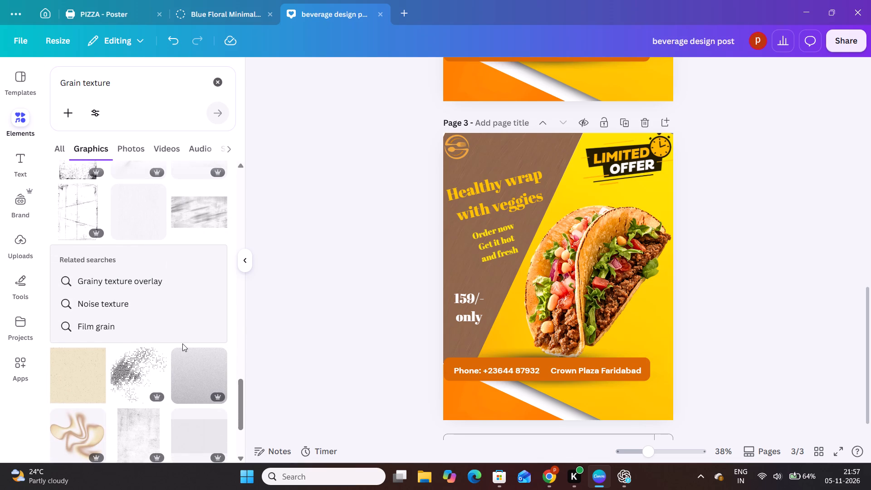
scroll(182, 343, down, 4)
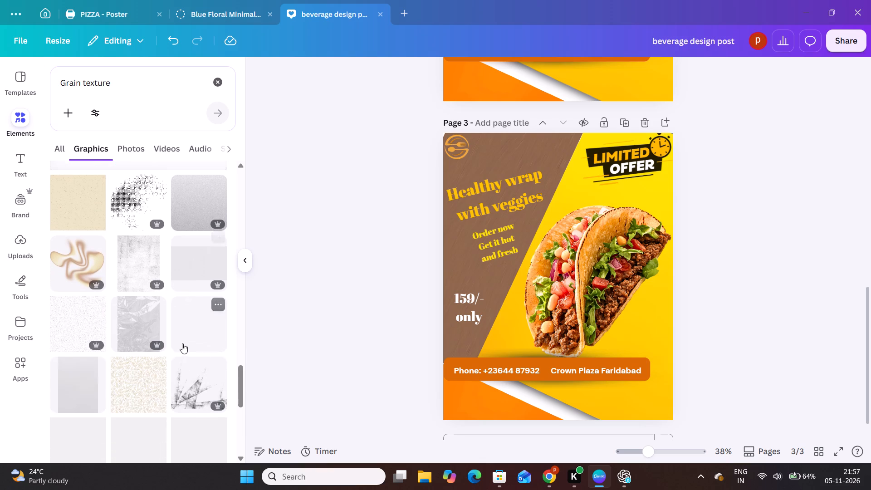
scroll(182, 343, down, 2)
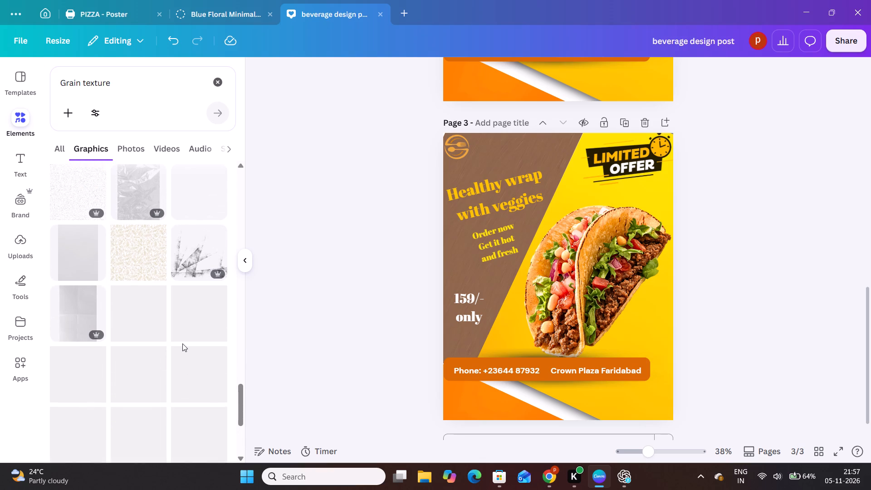
scroll(182, 343, down, 3)
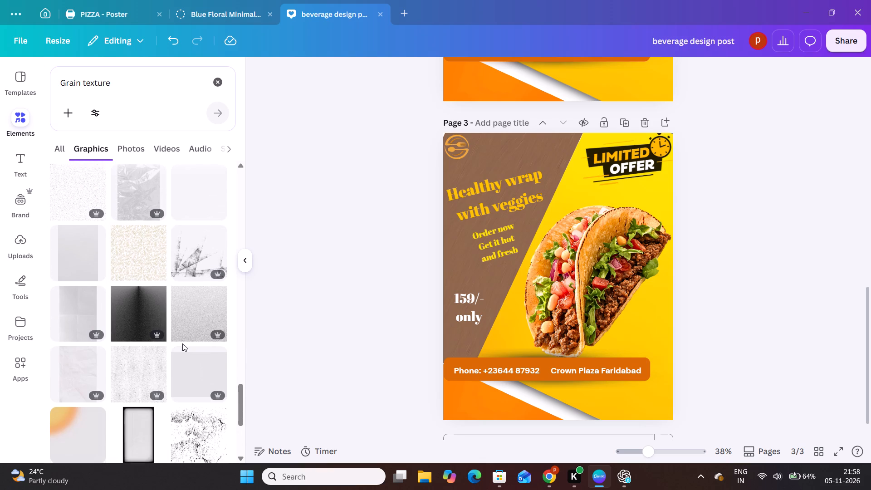
scroll(182, 343, down, 2)
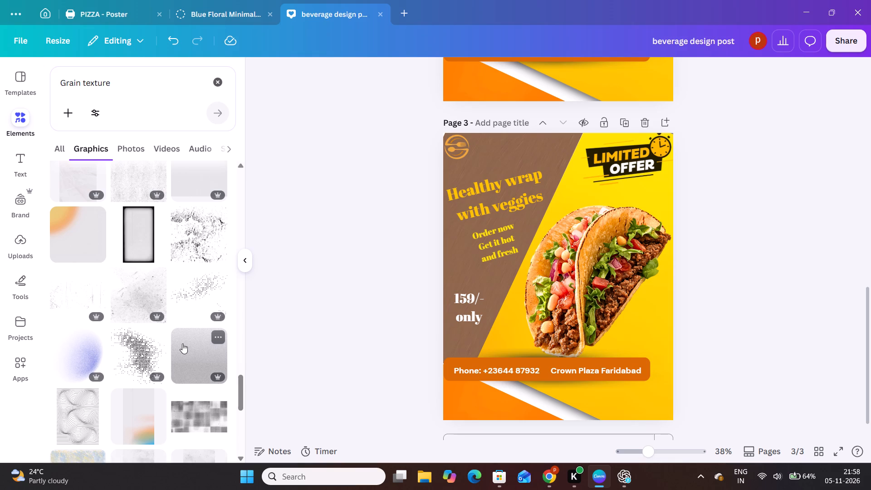
scroll(182, 343, down, 1)
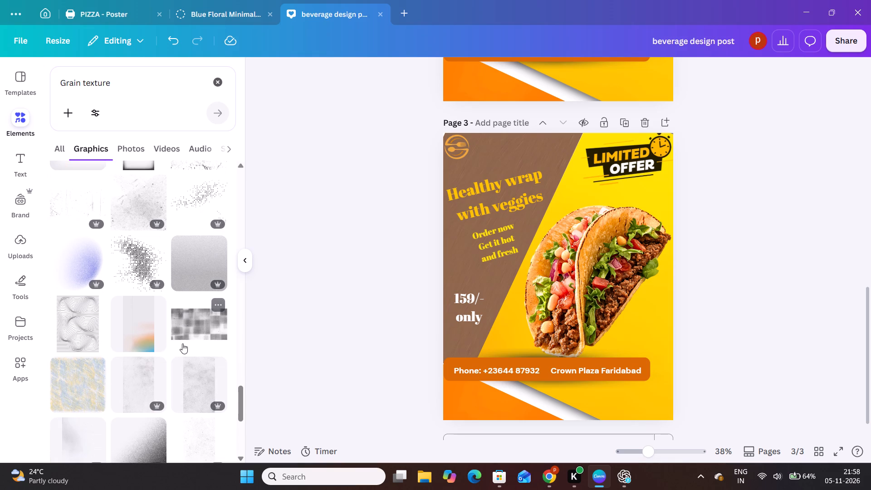
scroll(182, 343, down, 1)
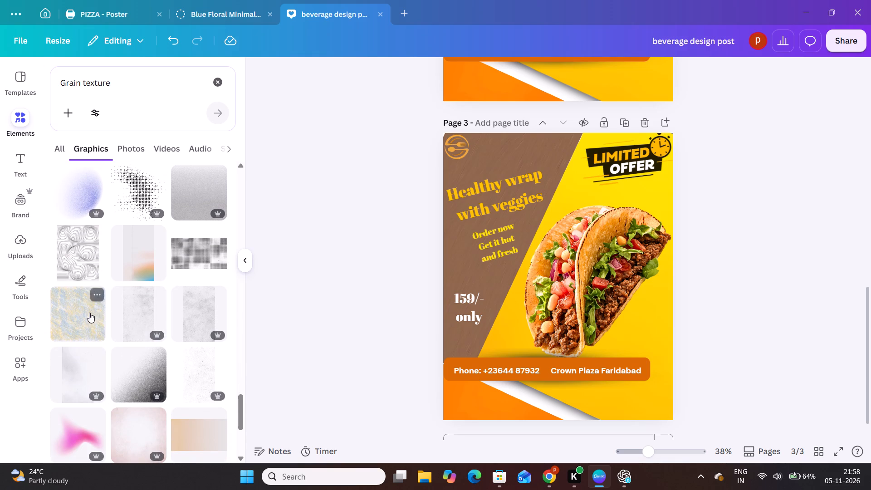
scroll(147, 365, down, 2)
scroll(147, 365, up, 1)
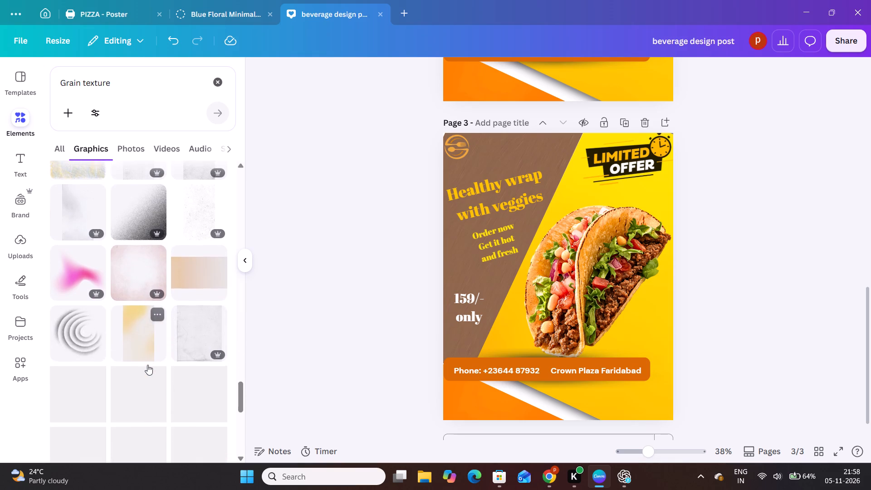
scroll(147, 365, up, 1)
Add the blue-and-yellow grain texture to page 3 and enlarge it to about 1361 × 1341 px to cover the poster.
click(72, 390)
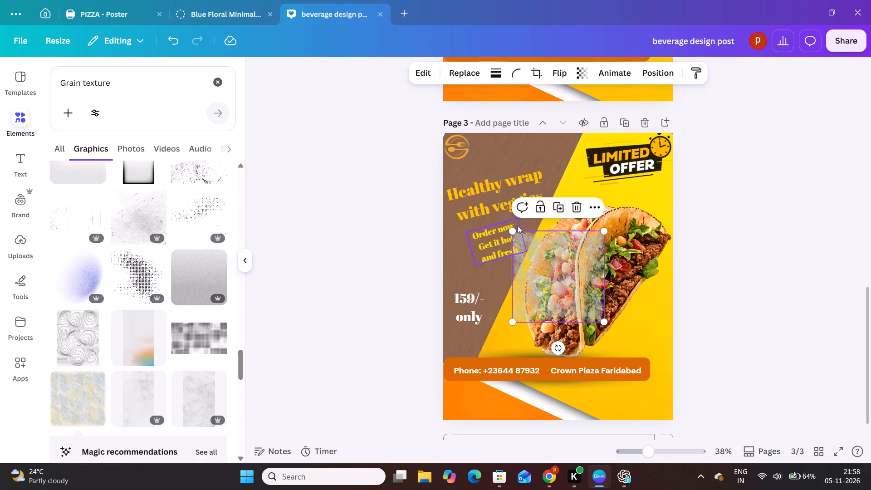
drag(511, 229, 455, 176)
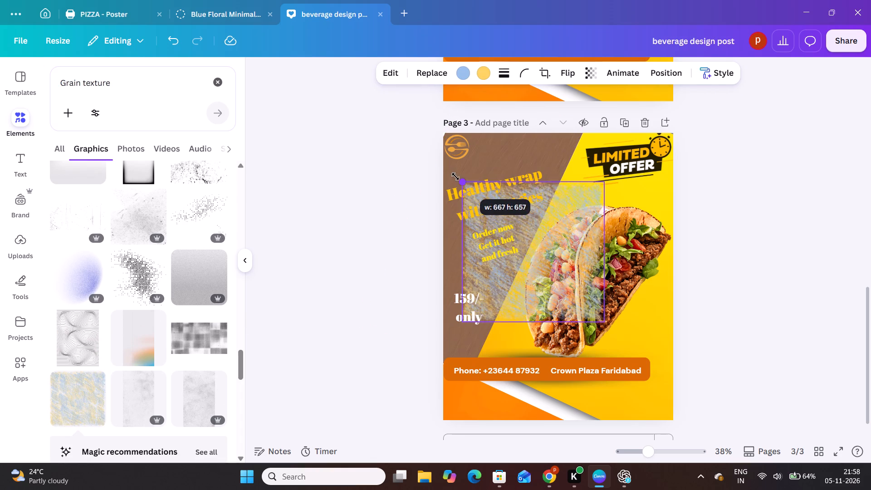
drag(455, 176, 437, 169)
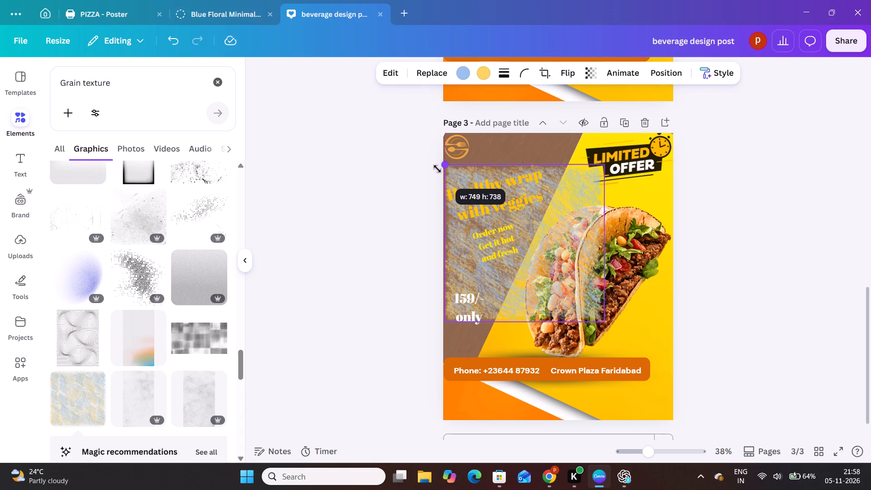
drag(437, 169, 436, 166)
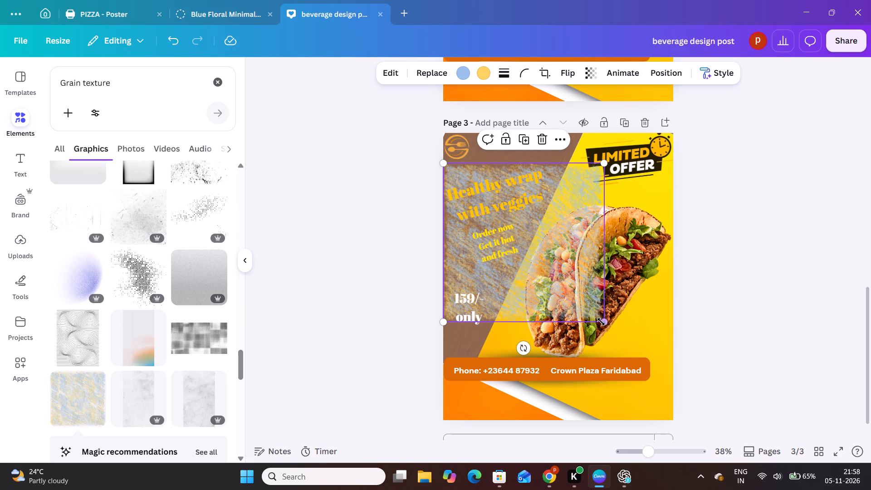
drag(602, 323, 679, 346)
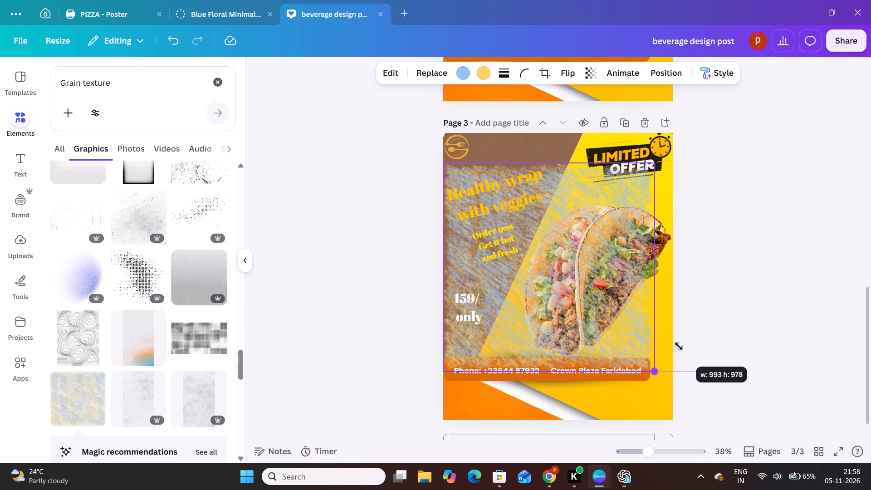
drag(679, 346, 706, 348)
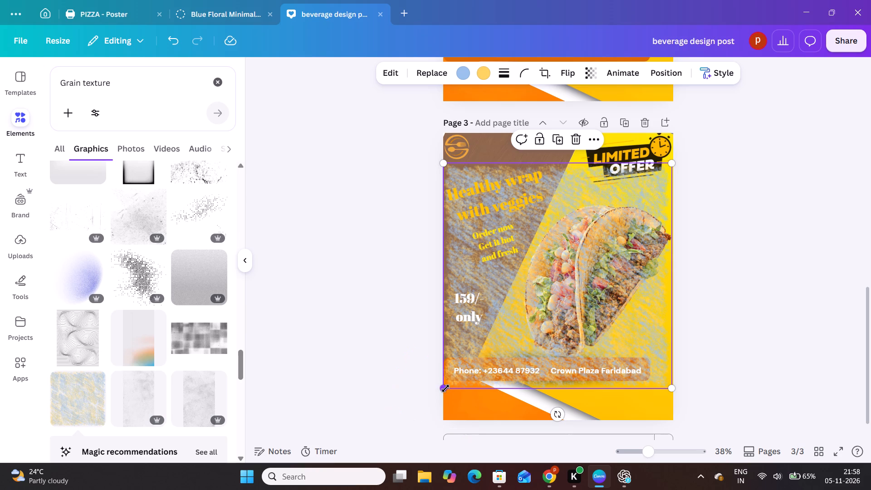
drag(445, 388, 460, 421)
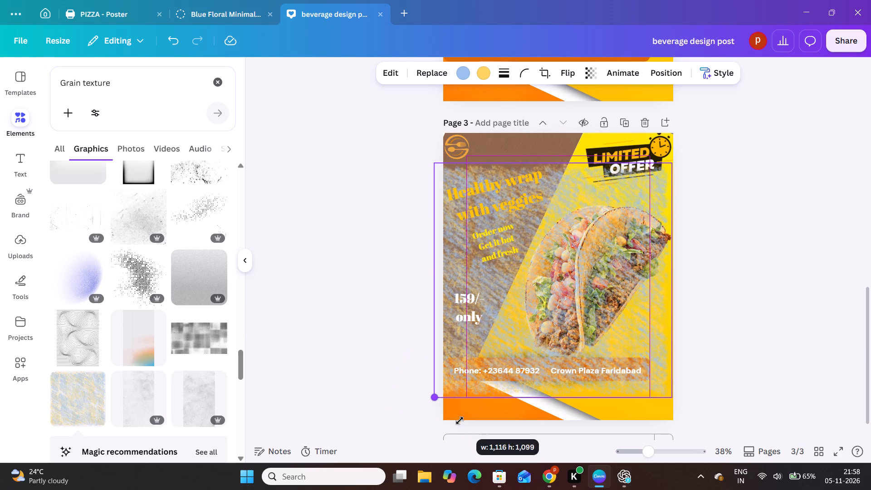
drag(460, 421, 446, 454)
scroll(543, 308, right, 1)
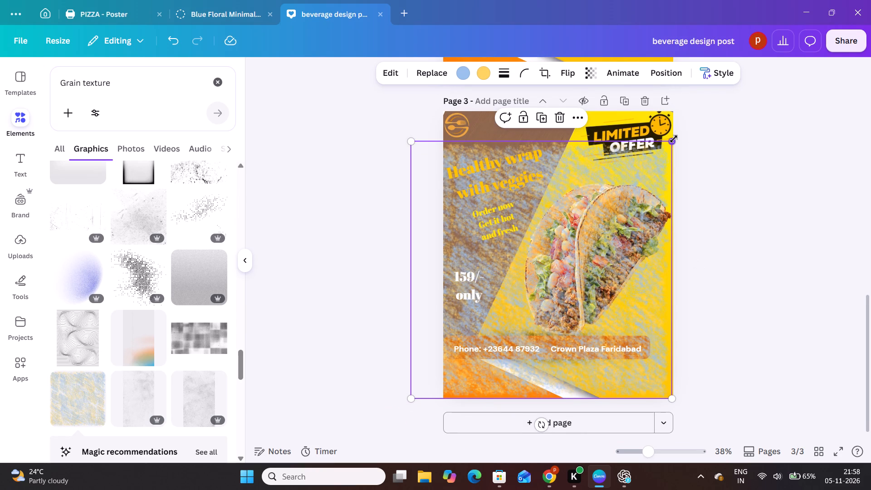
drag(674, 139, 681, 90)
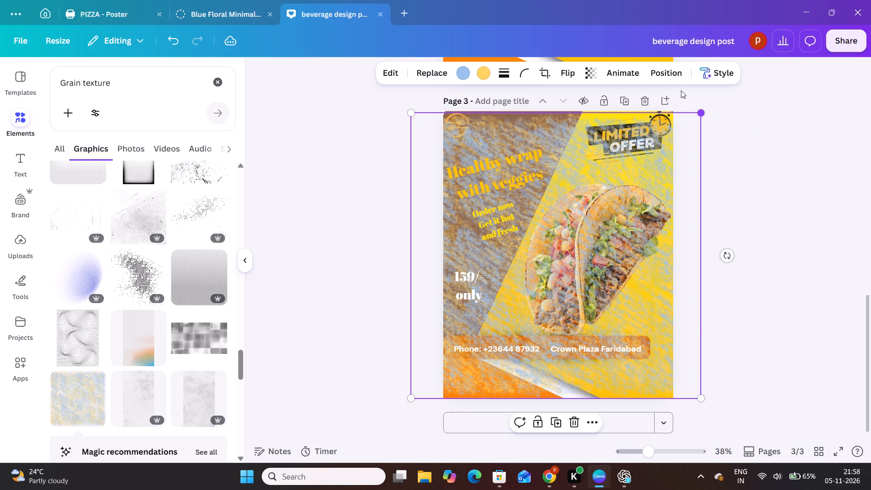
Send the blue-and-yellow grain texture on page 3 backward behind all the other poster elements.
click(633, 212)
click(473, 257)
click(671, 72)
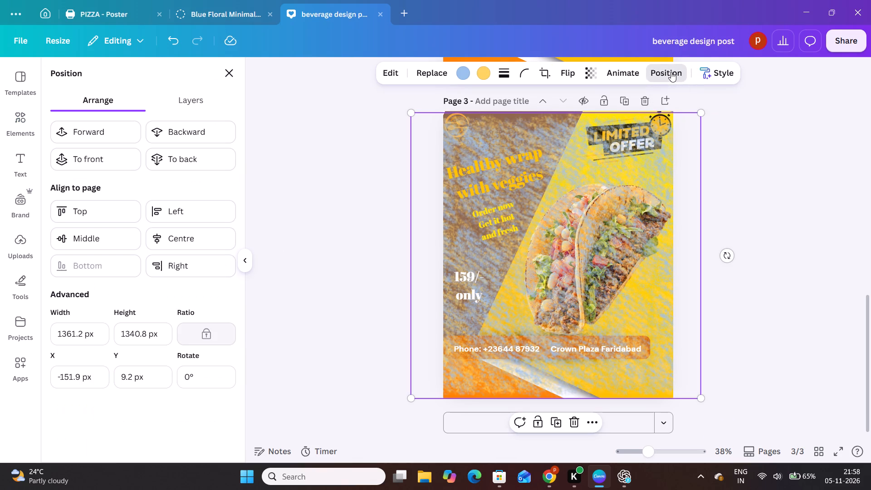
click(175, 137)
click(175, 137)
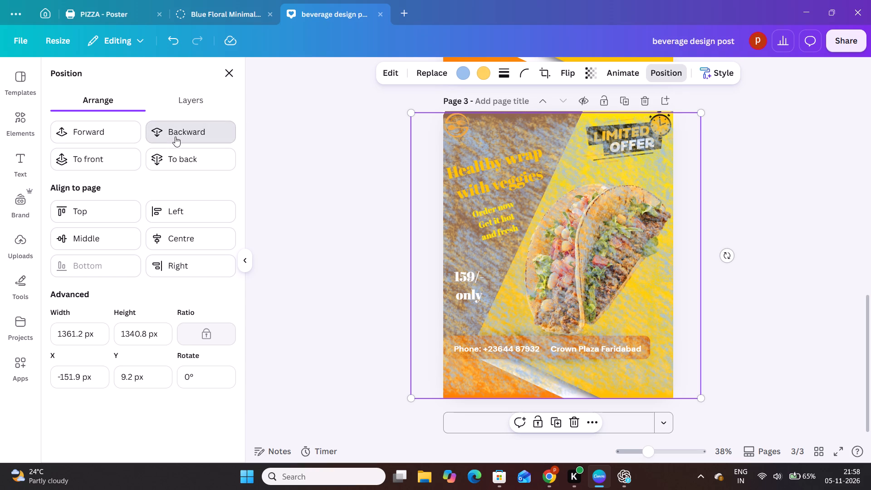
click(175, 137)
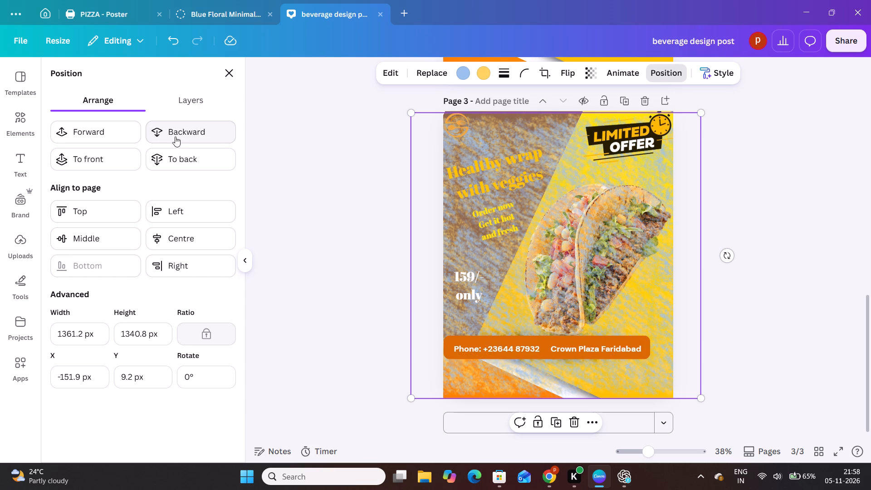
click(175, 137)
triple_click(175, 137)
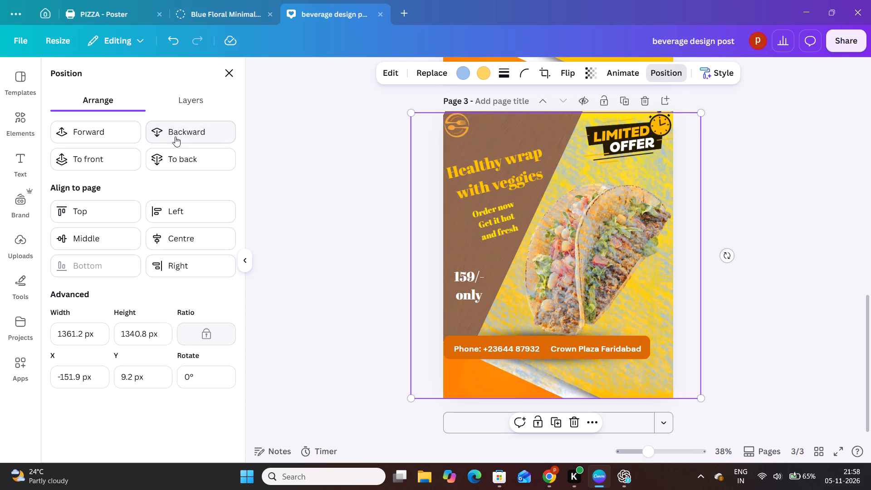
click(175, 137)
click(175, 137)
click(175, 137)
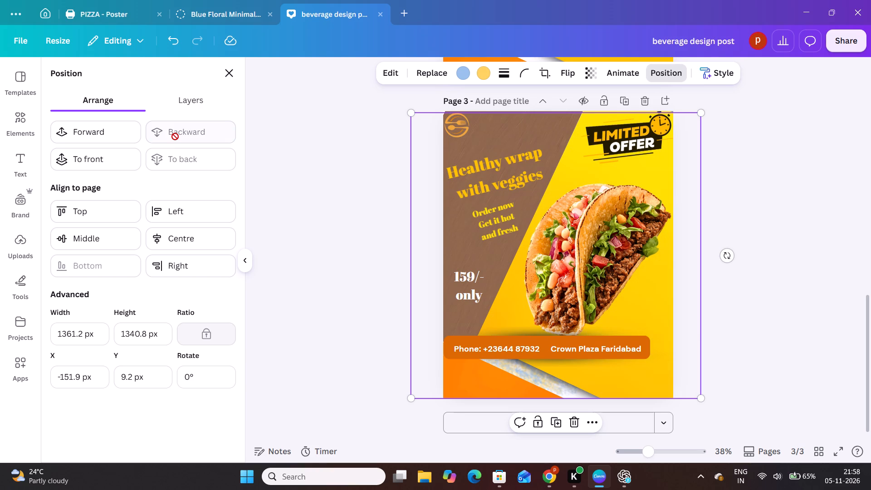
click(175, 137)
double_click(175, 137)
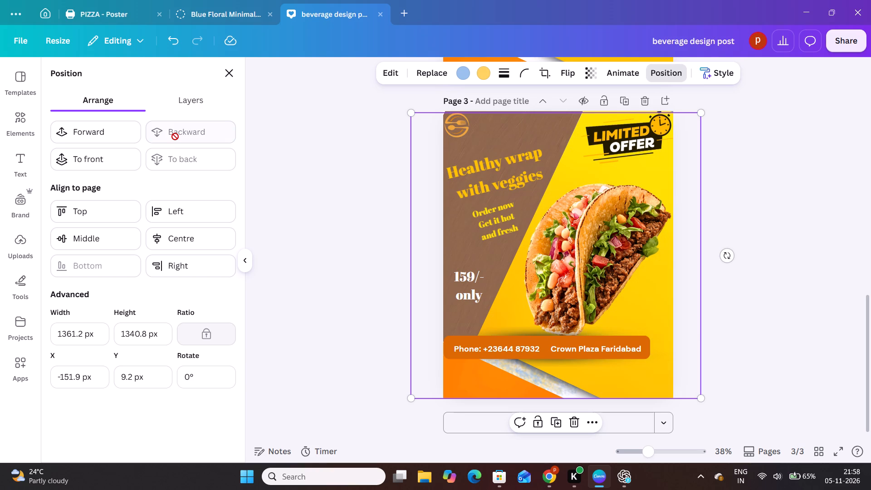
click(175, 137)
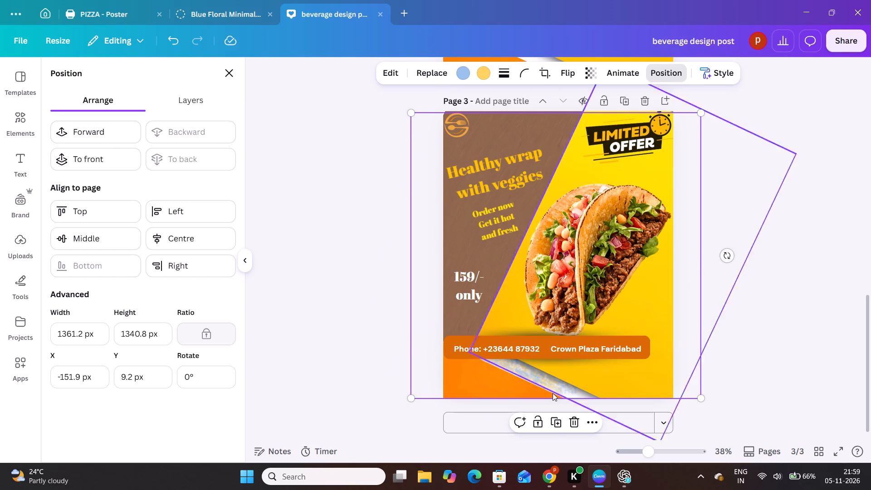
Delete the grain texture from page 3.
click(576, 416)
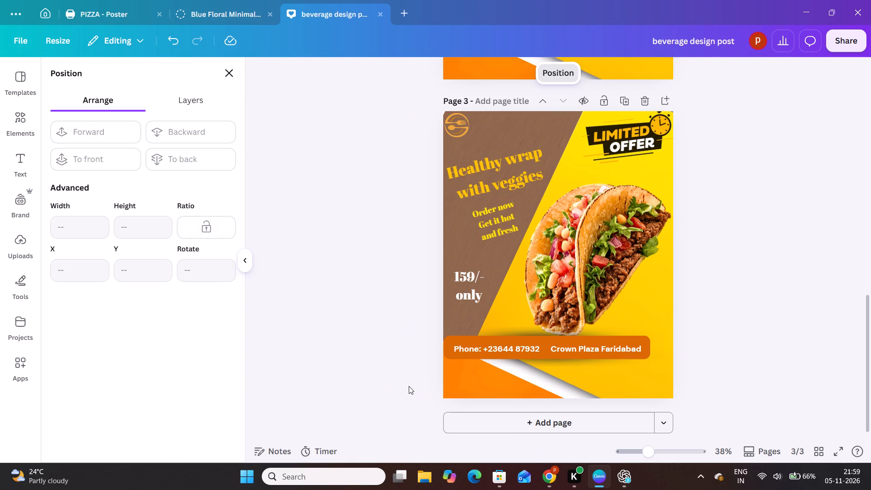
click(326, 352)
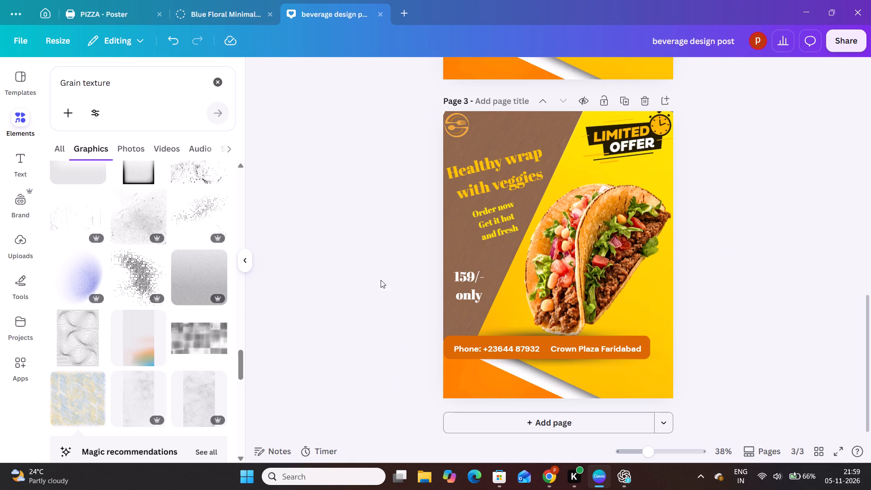
Delete page 3, the duplicate of the taco poster.
scroll(383, 260, up, 4)
scroll(383, 260, down, 5)
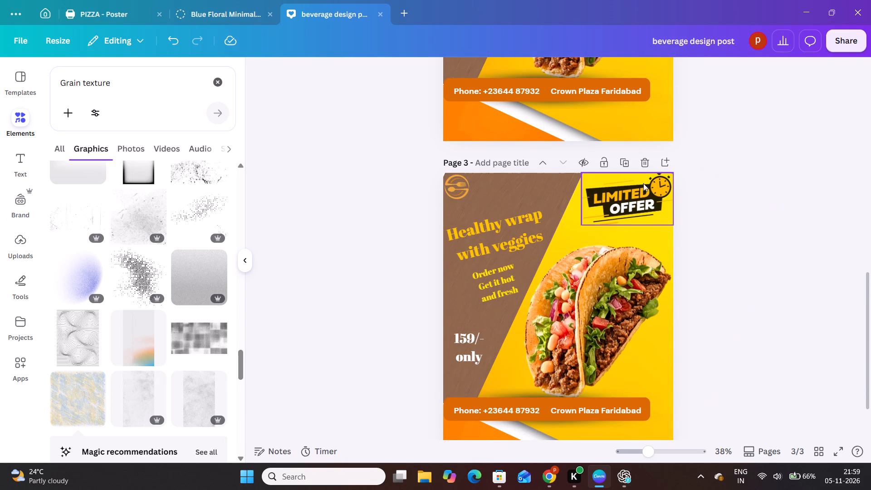
click(648, 164)
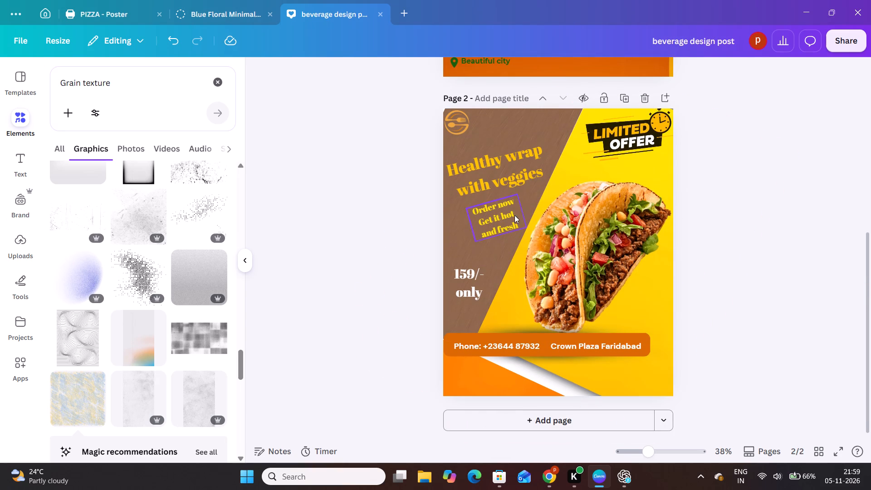
scroll(365, 252, down, 1)
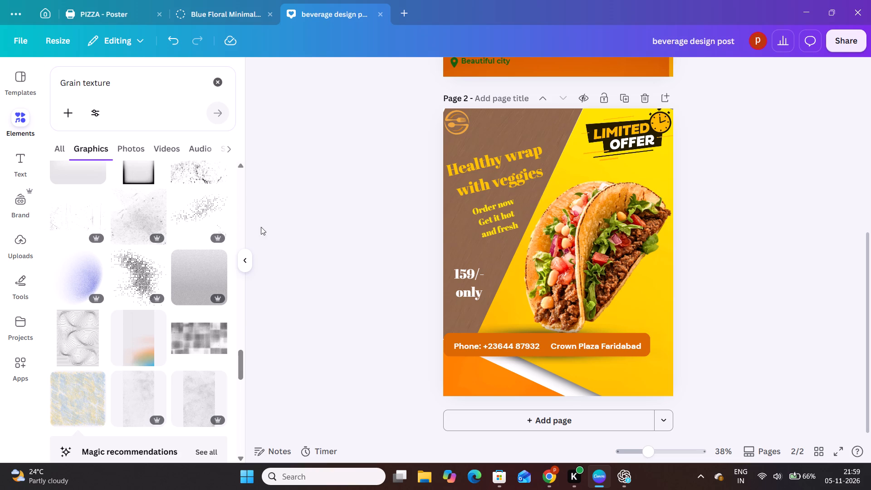
Save the beverage design post.
click(20, 38)
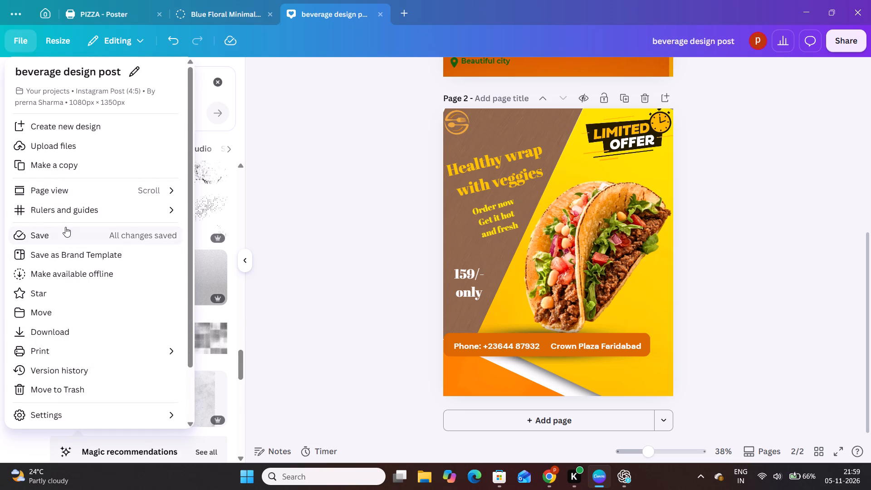
click(66, 229)
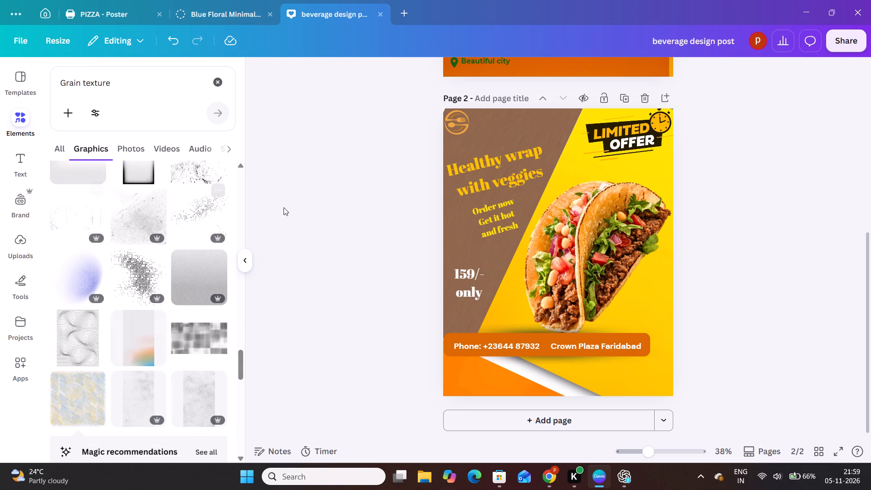
click(336, 221)
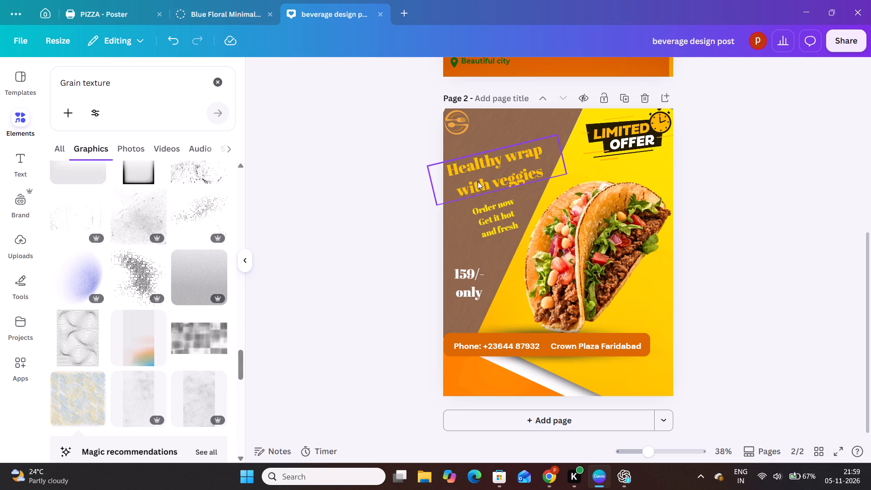
click(389, 183)
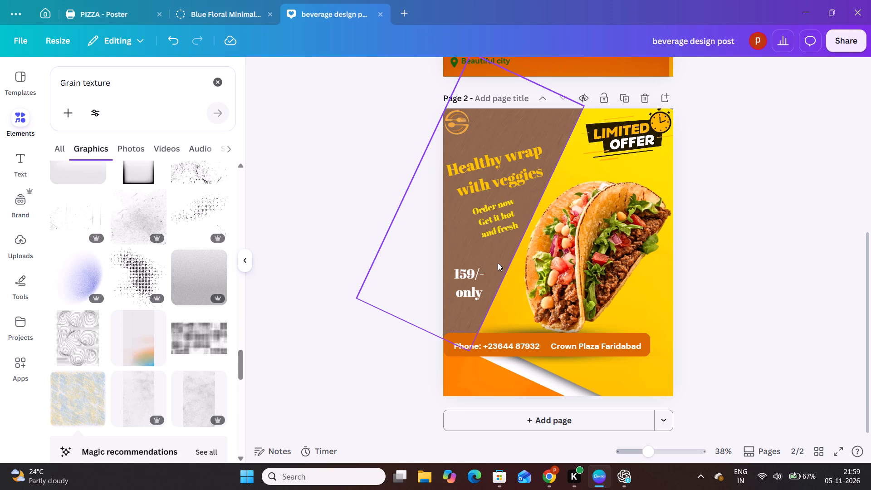
Enlarge the "159/- only" price text on page 2 to a font size of about 54.7.
click(476, 280)
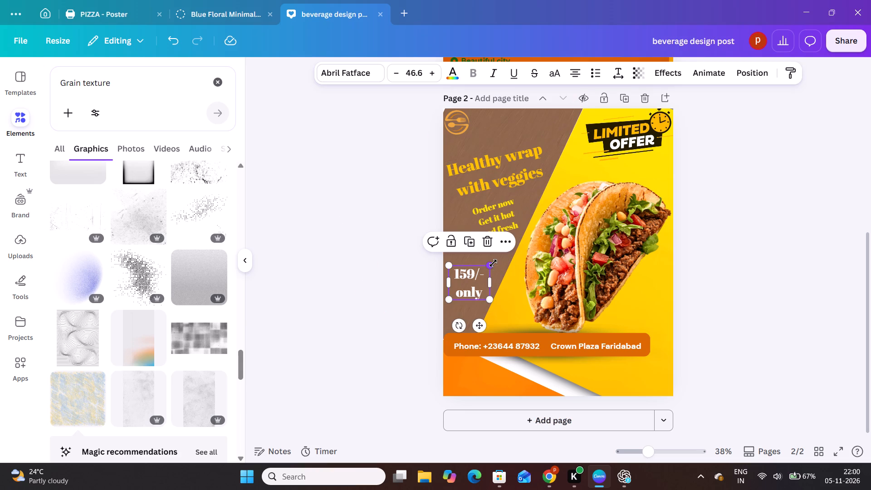
drag(493, 263, 499, 254)
click(476, 275)
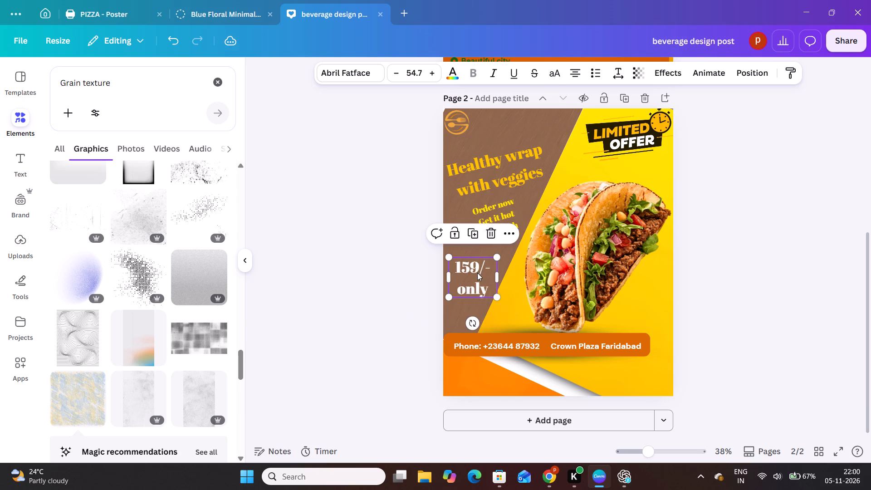
click(336, 268)
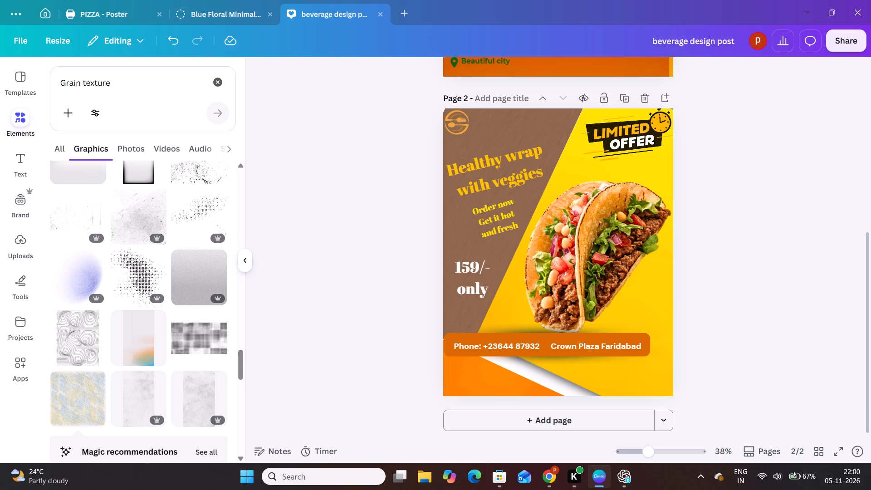
Search the elements for "quota", correct the search to "quote", and limit the results to graphics.
click(218, 80)
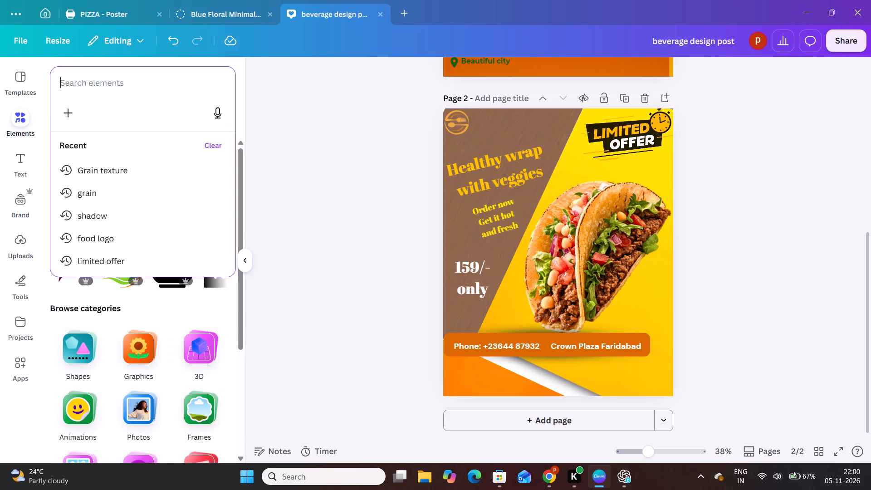
text(quota)
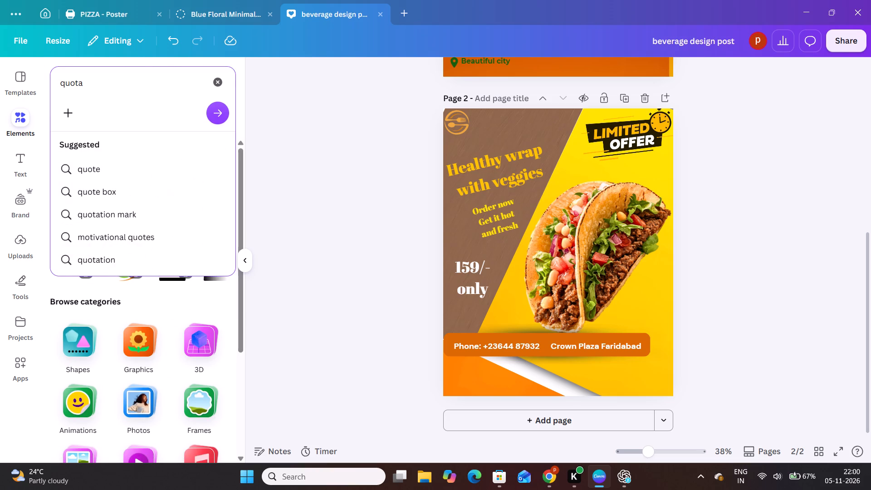
key(Return)
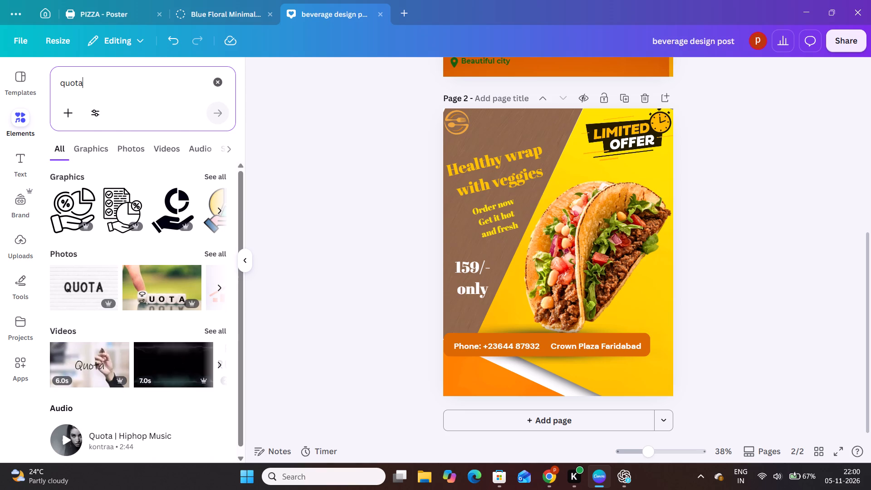
key(BackSpace)
key(e)
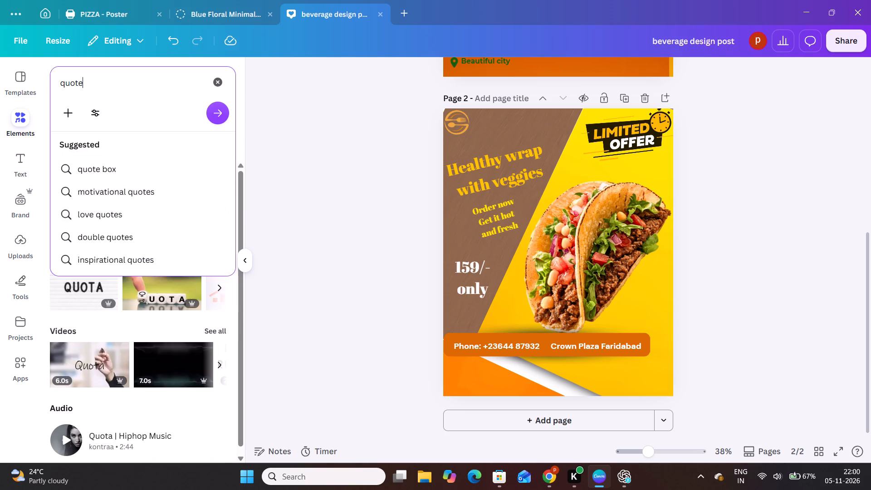
key(Return)
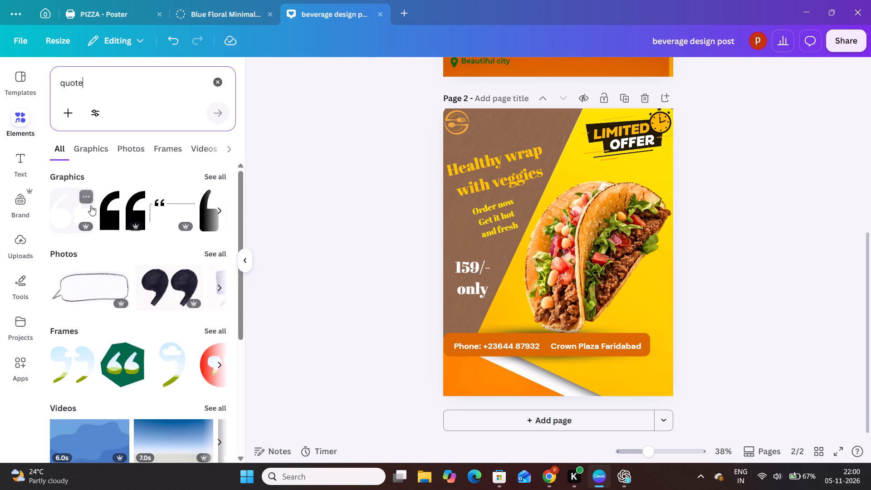
click(97, 150)
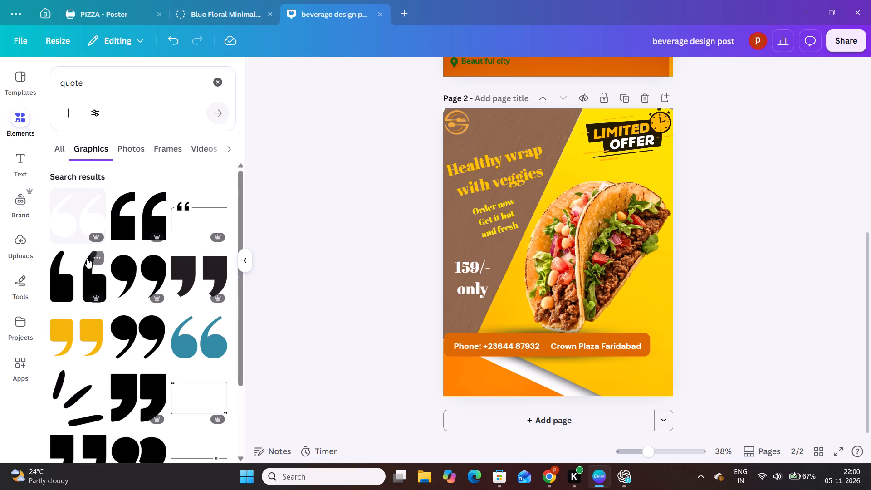
Find the orange three-stroke accent among the "quote" graphics and add it to the taco poster on page 2.
scroll(114, 288, down, 3)
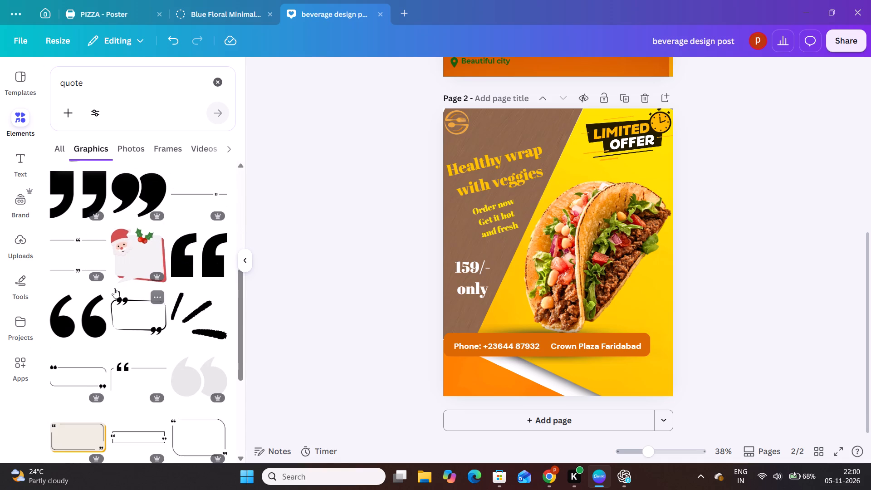
scroll(114, 288, down, 2)
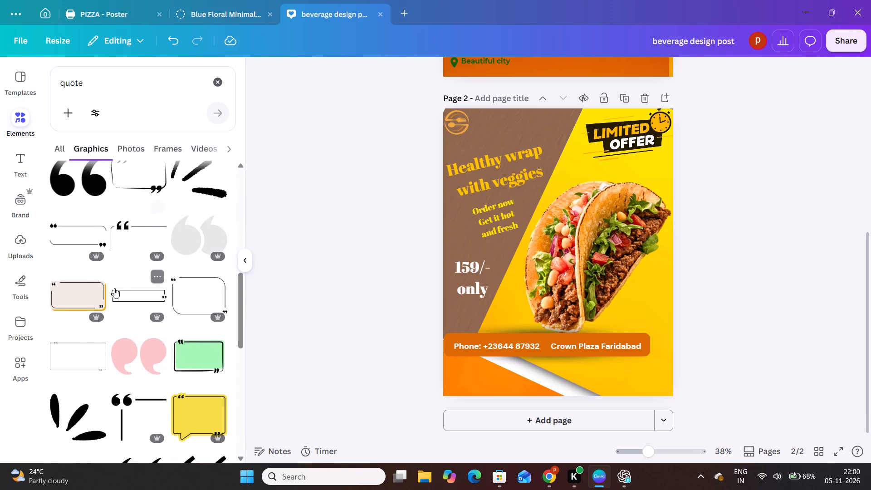
scroll(114, 288, down, 3)
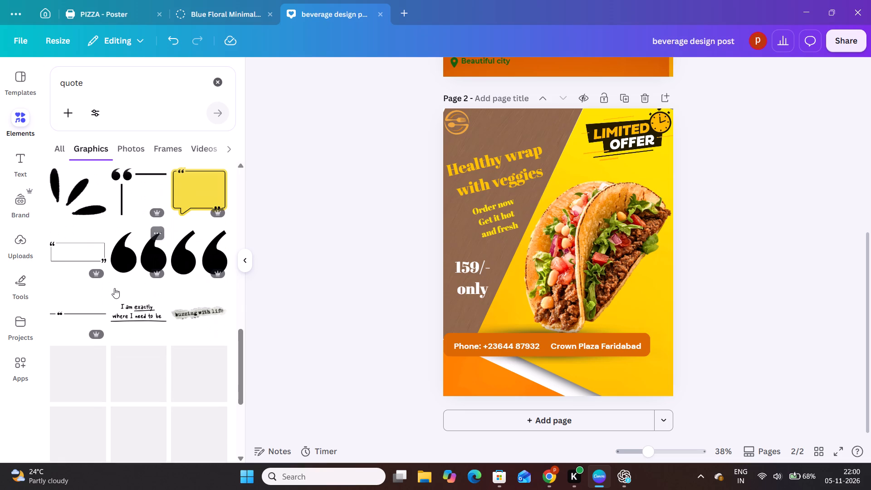
scroll(114, 288, down, 3)
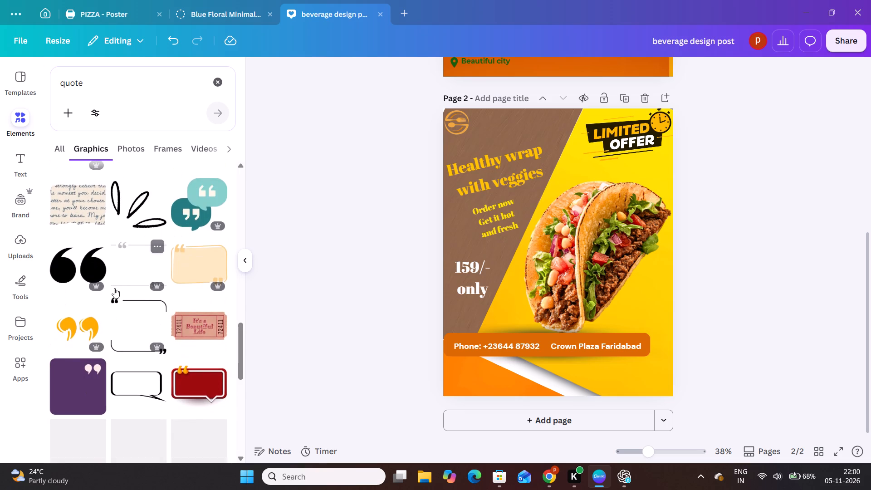
scroll(114, 288, down, 2)
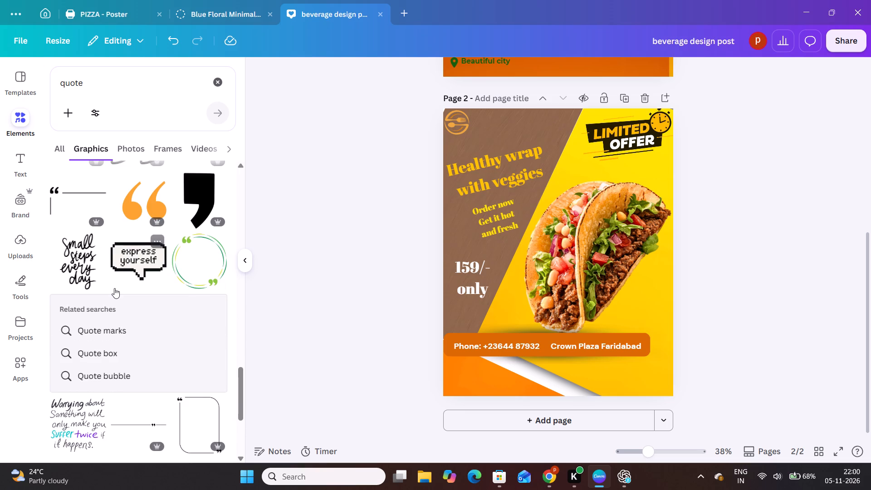
scroll(114, 288, down, 2)
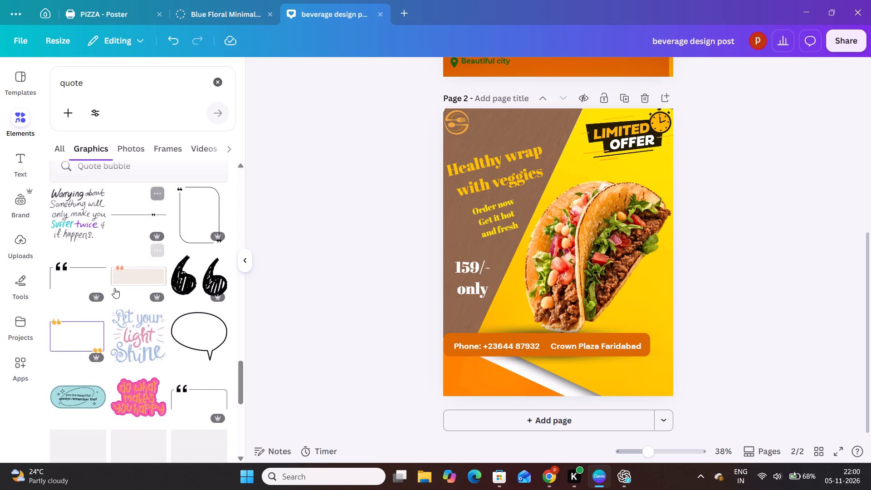
scroll(114, 288, down, 3)
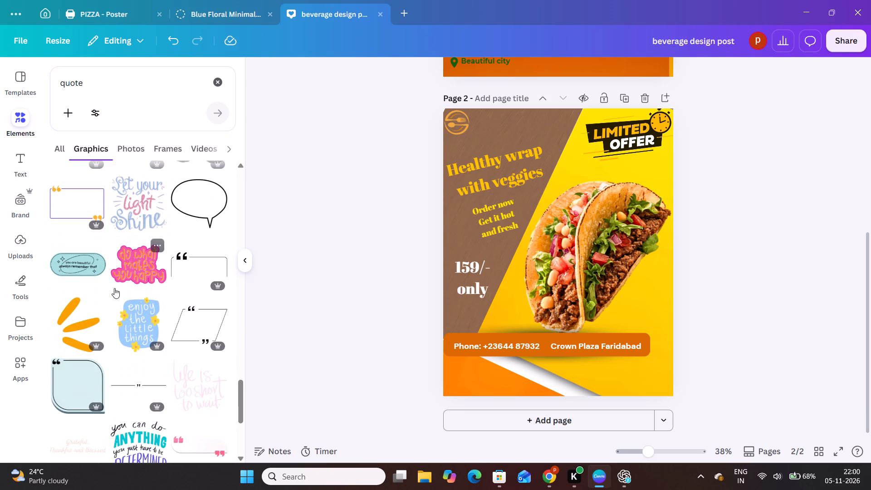
click(62, 326)
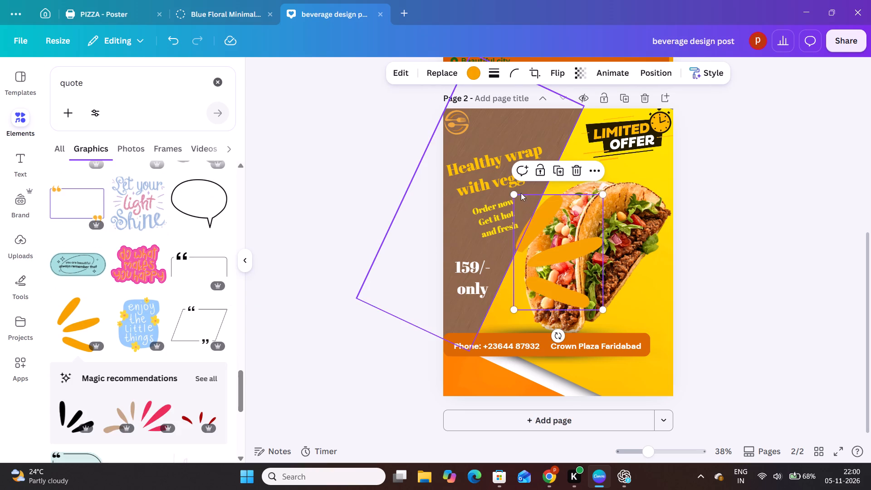
Shrink the orange three-stroke accent to about a third of its size and place it above the end of "Healthy wrap", tilted slightly counter-clockwise.
drag(513, 194, 595, 258)
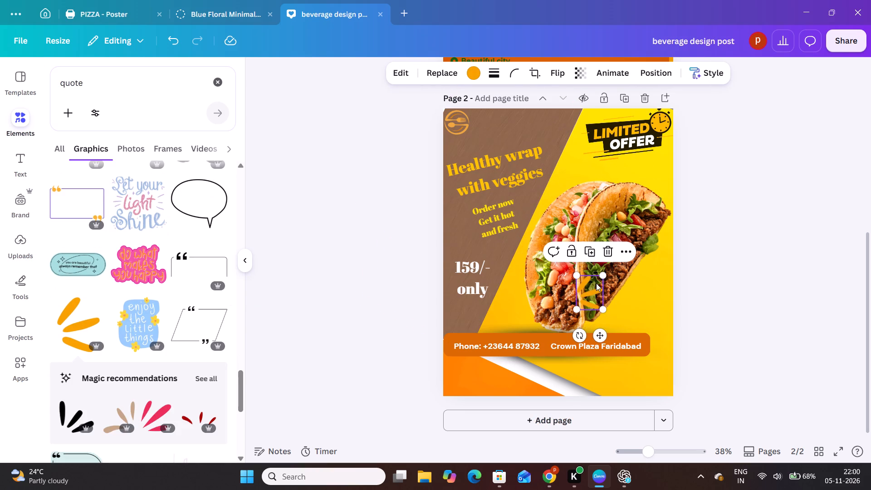
drag(597, 284, 503, 247)
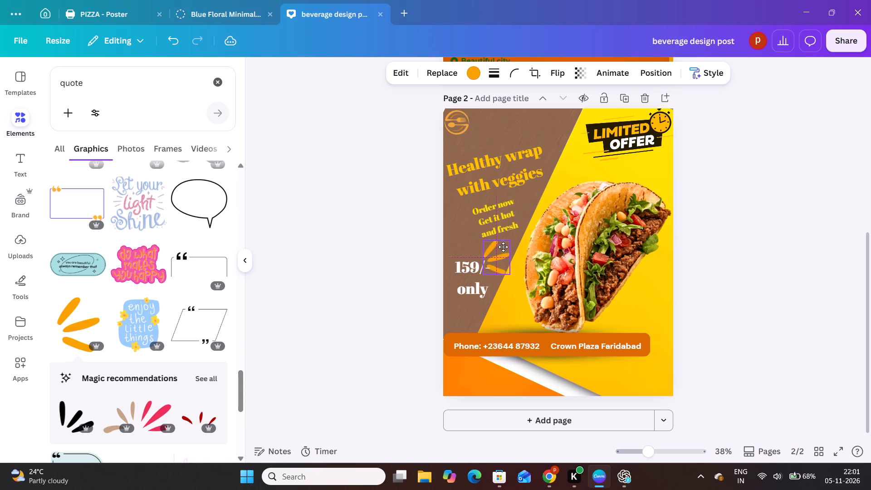
drag(503, 247, 503, 251)
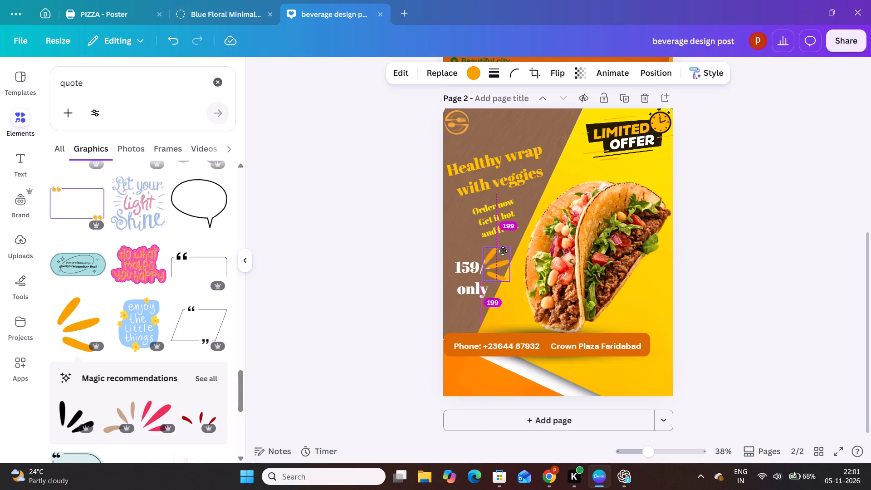
drag(503, 251, 557, 162)
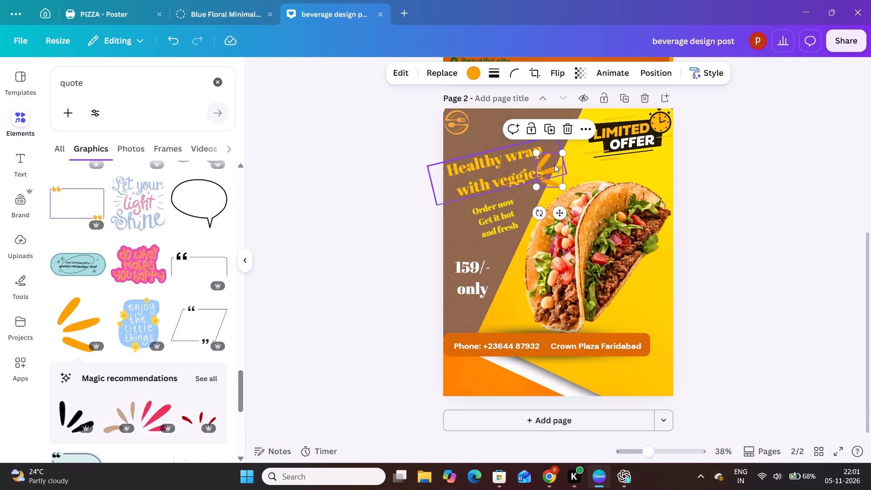
drag(554, 165, 555, 134)
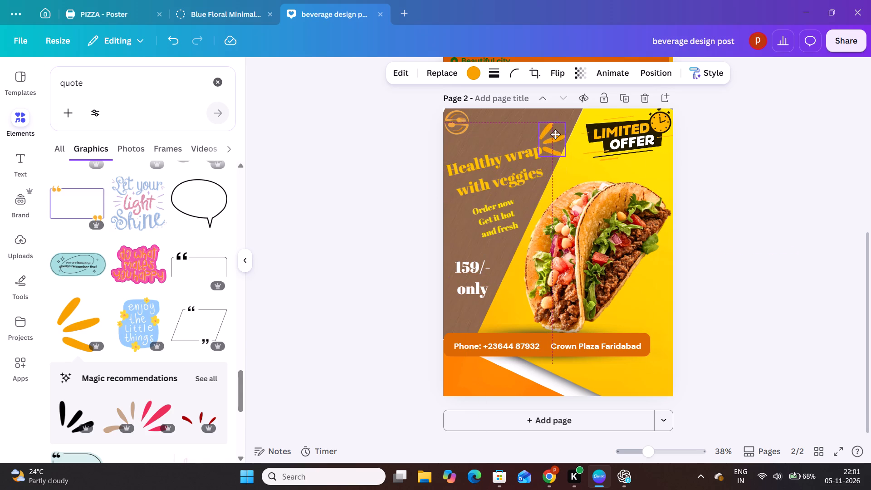
drag(555, 134, 558, 134)
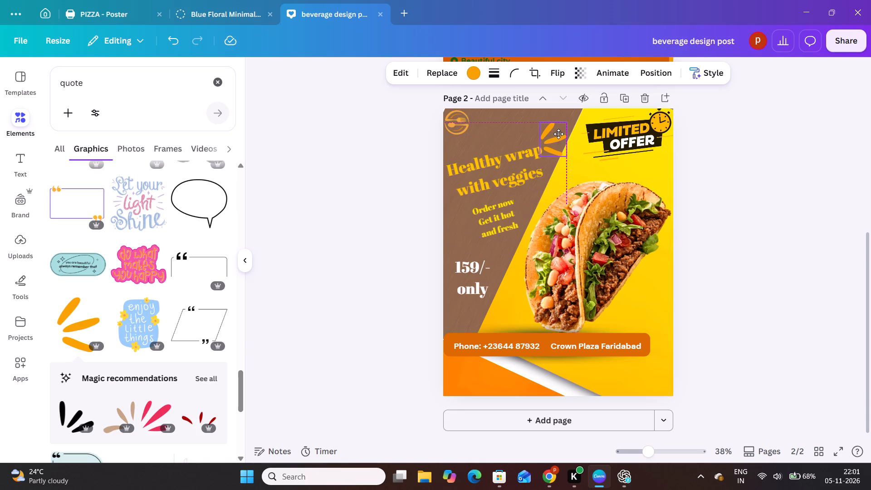
drag(558, 134, 558, 134)
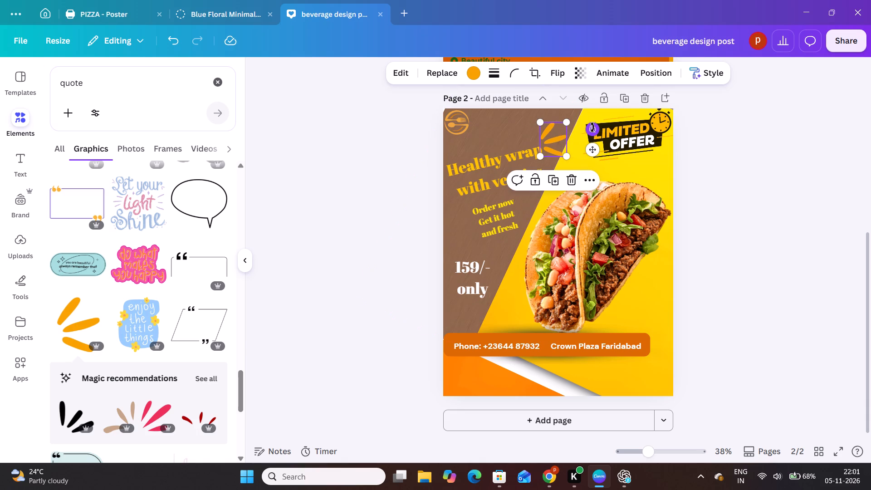
drag(592, 127, 590, 119)
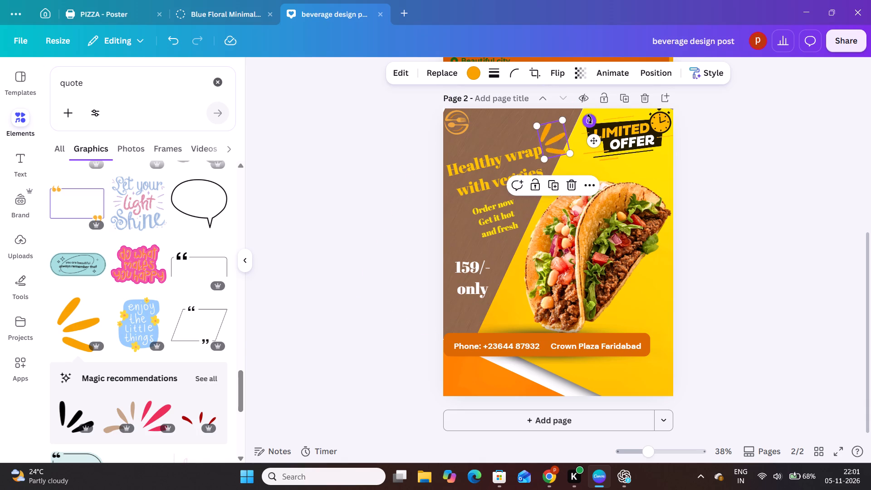
click(376, 173)
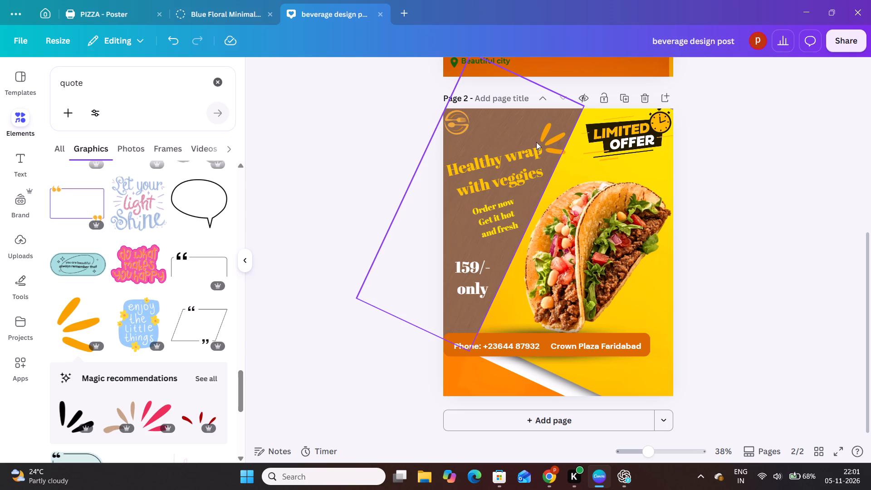
Rotate the orange accent further counter-clockwise so its strokes fan upward, and reposition it just above the word "wrap".
click(562, 129)
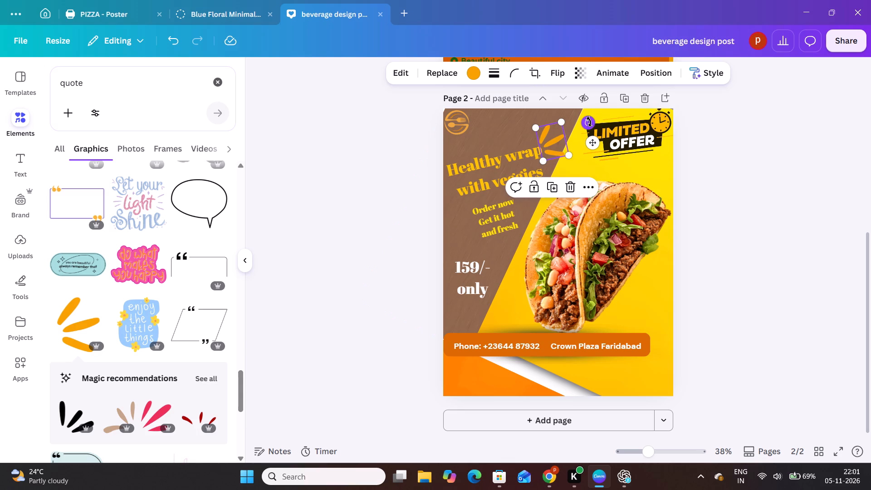
drag(590, 122, 576, 109)
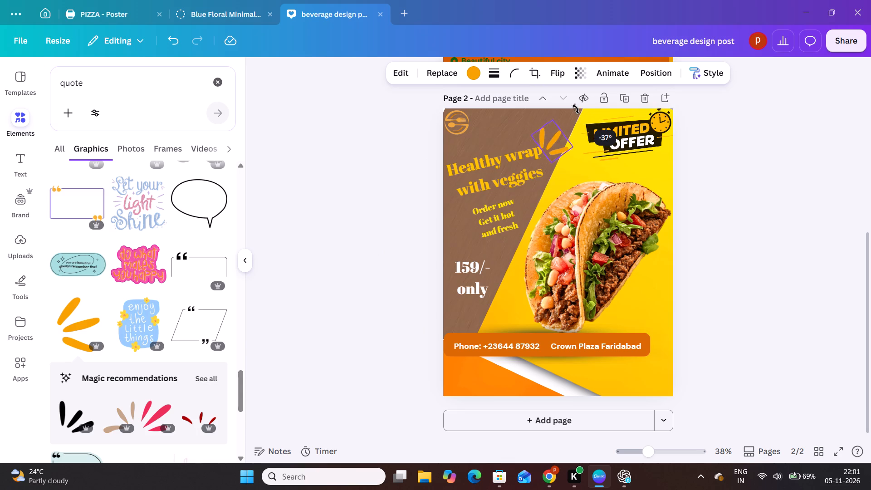
drag(576, 109, 579, 113)
drag(556, 138, 555, 136)
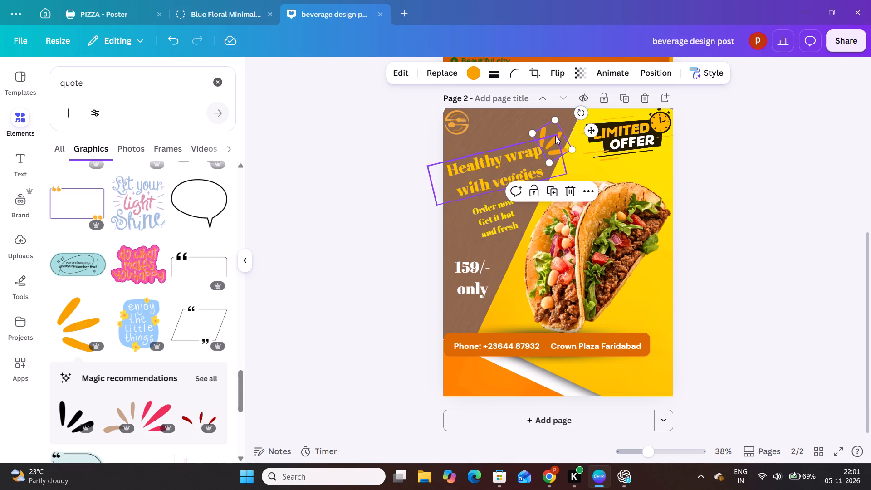
drag(555, 136, 553, 133)
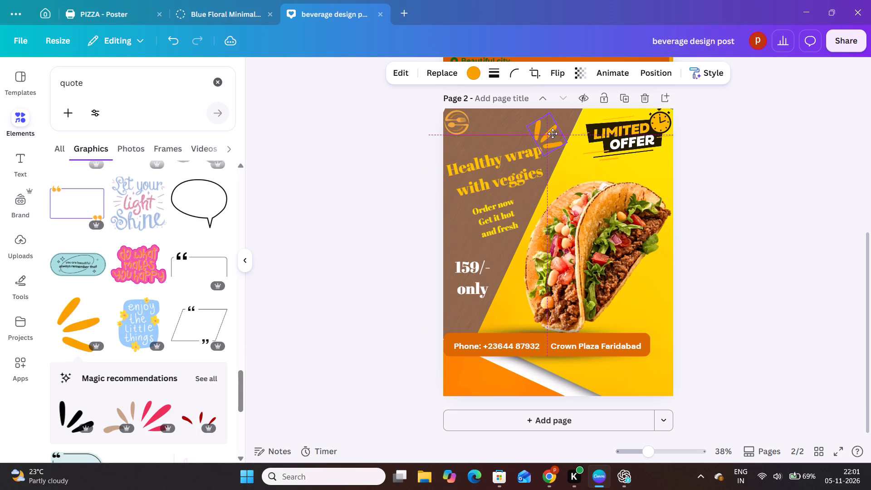
drag(553, 133, 538, 128)
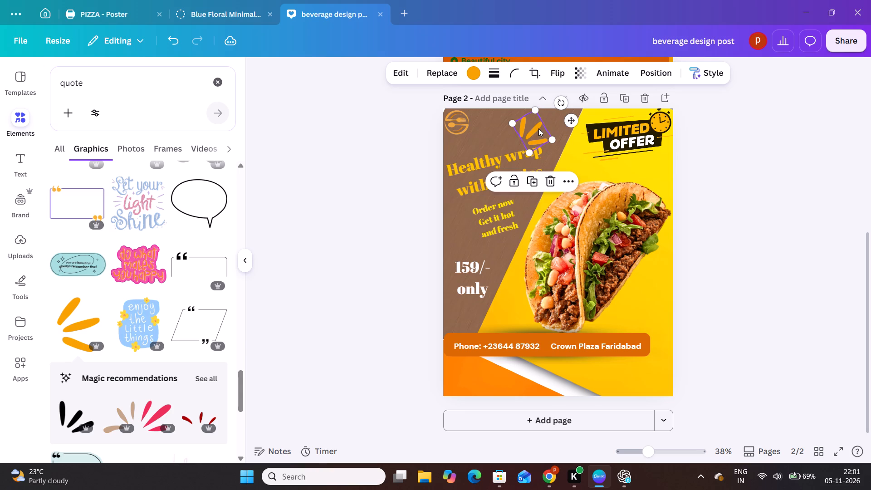
drag(563, 103, 538, 90)
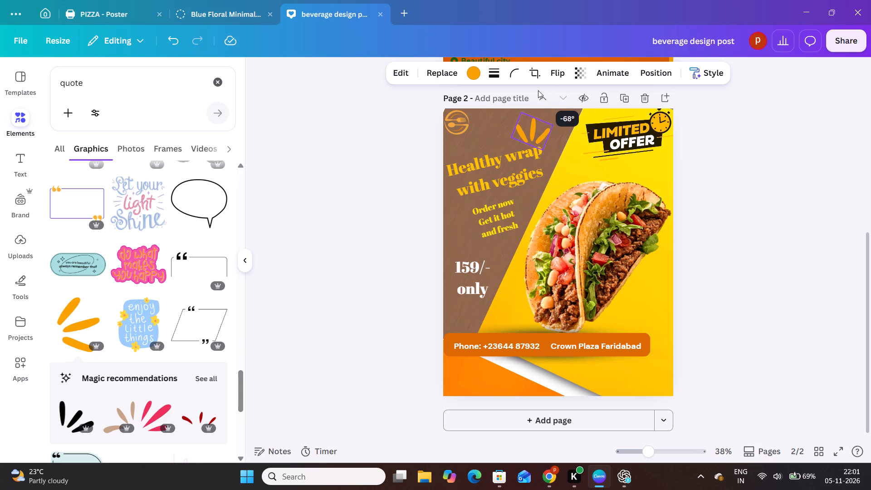
drag(538, 90, 548, 96)
drag(528, 134, 548, 131)
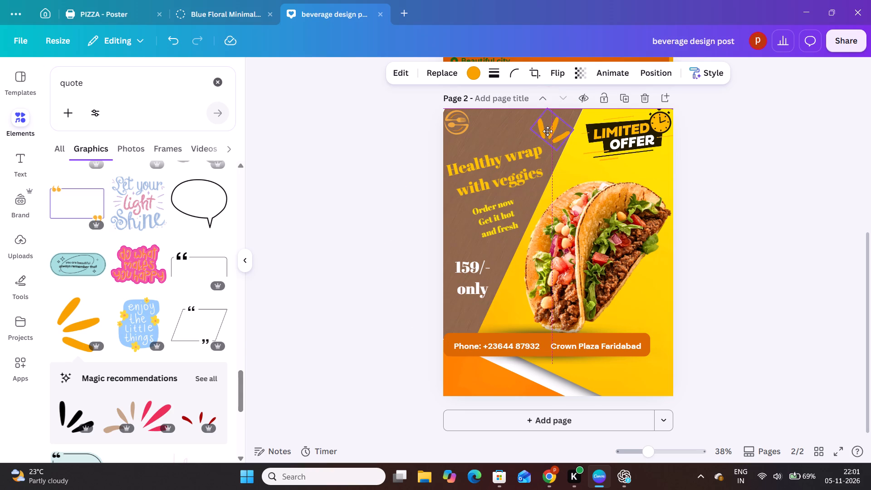
drag(548, 131, 541, 137)
click(382, 170)
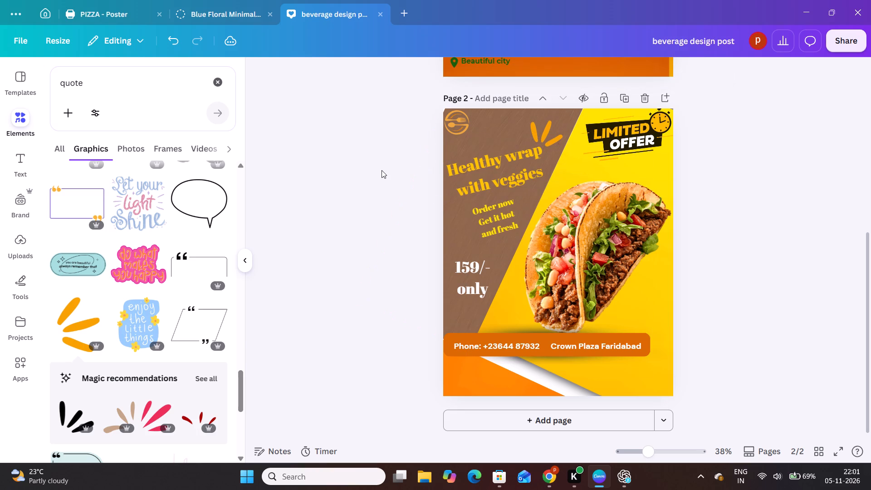
Recolour the three-stroke accent, trying dark green, dark greybrown #341c0b and grey #808080 before settling on black #000000.
click(551, 127)
click(477, 76)
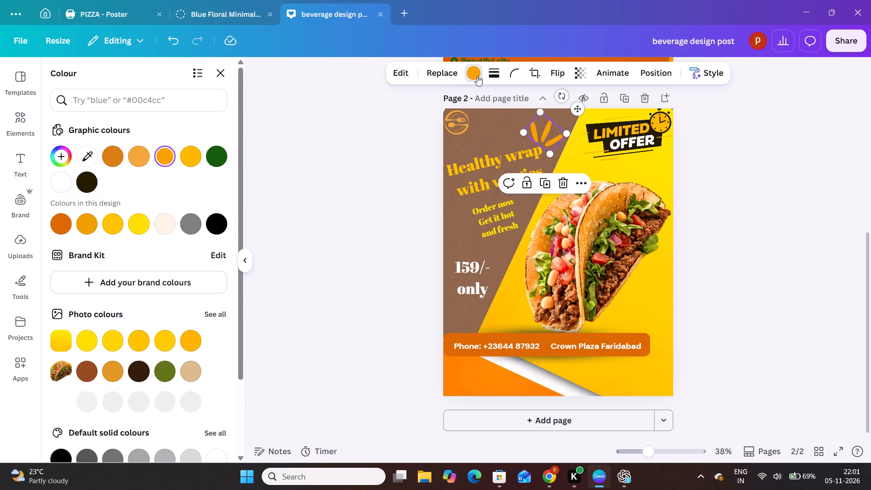
click(218, 157)
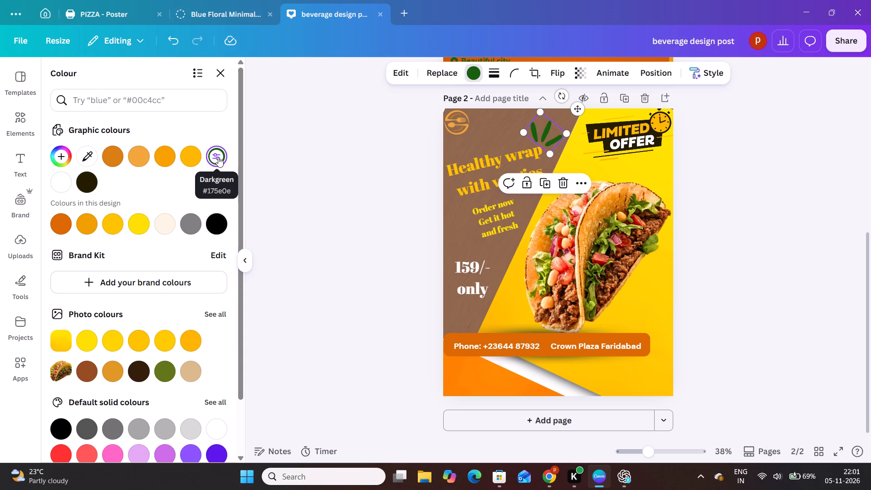
click(141, 367)
scroll(141, 367, down, 1)
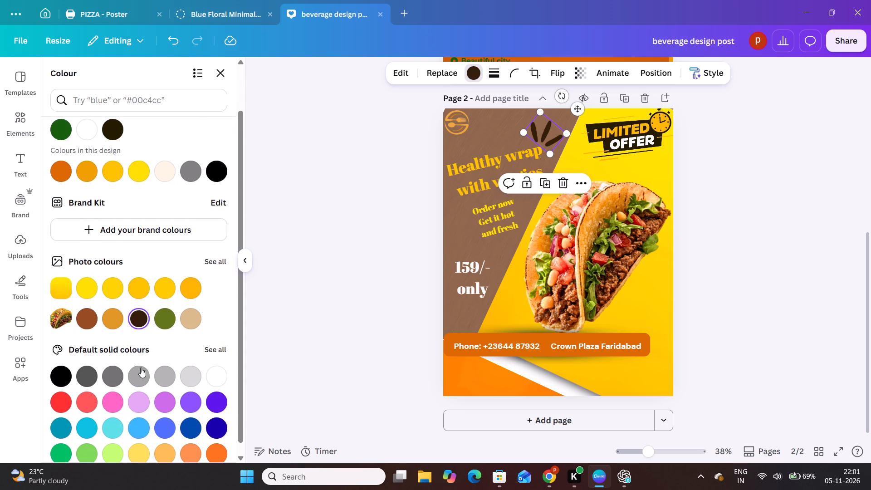
scroll(141, 367, down, 1)
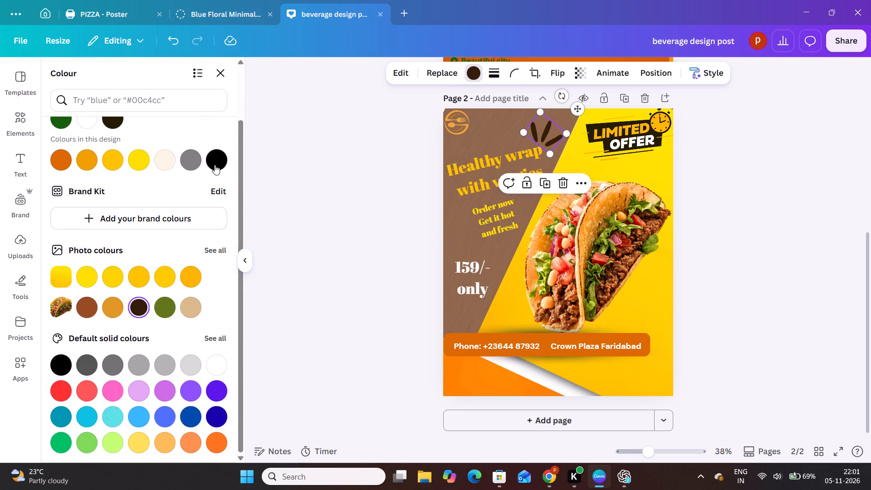
click(192, 163)
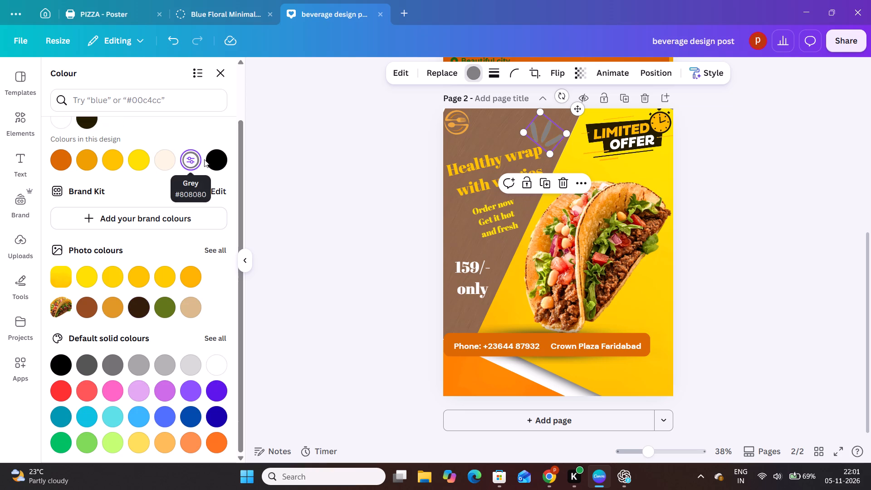
click(216, 159)
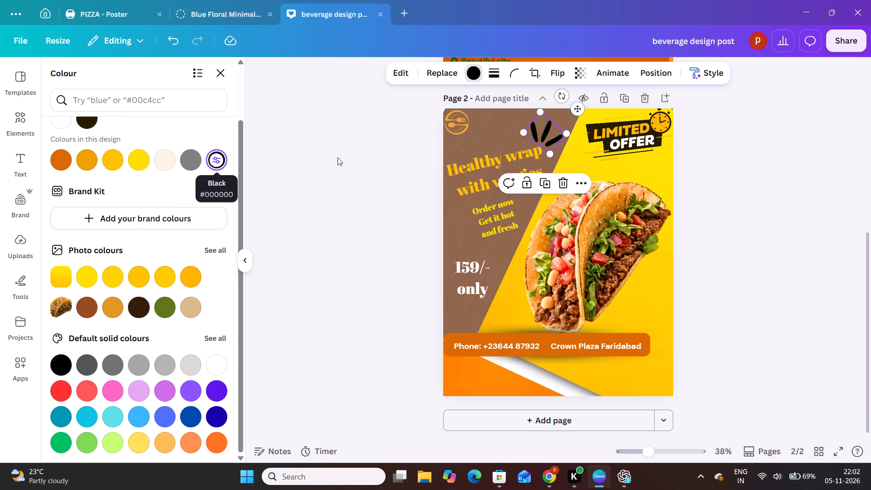
click(363, 161)
click(363, 161)
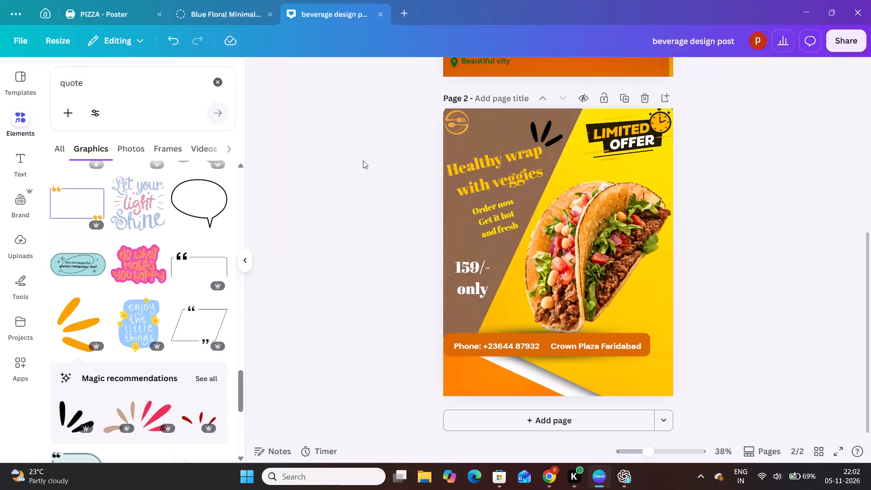
Reduce the black accent above "wrap" slightly in size and rotate it a little clockwise.
click(551, 126)
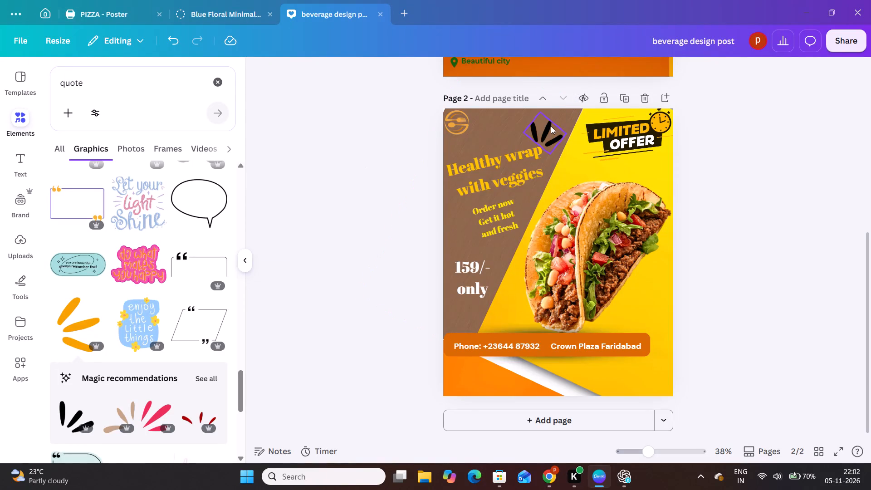
drag(539, 112, 540, 122)
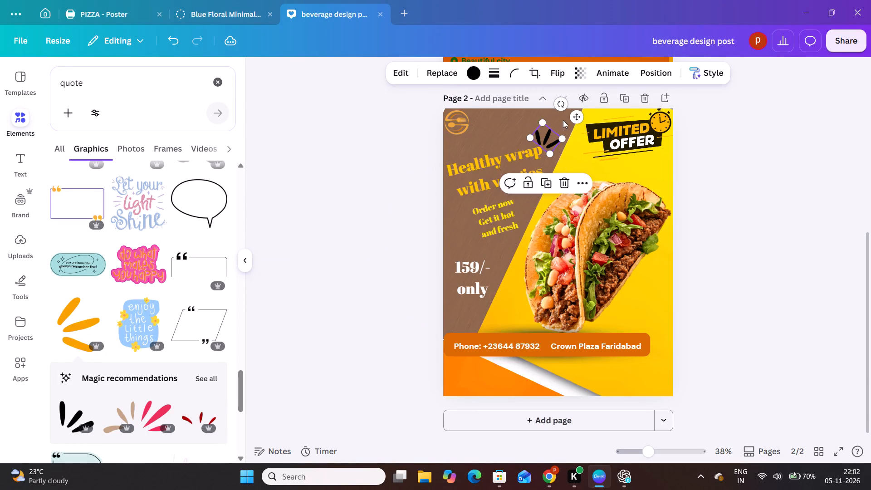
drag(560, 103, 566, 107)
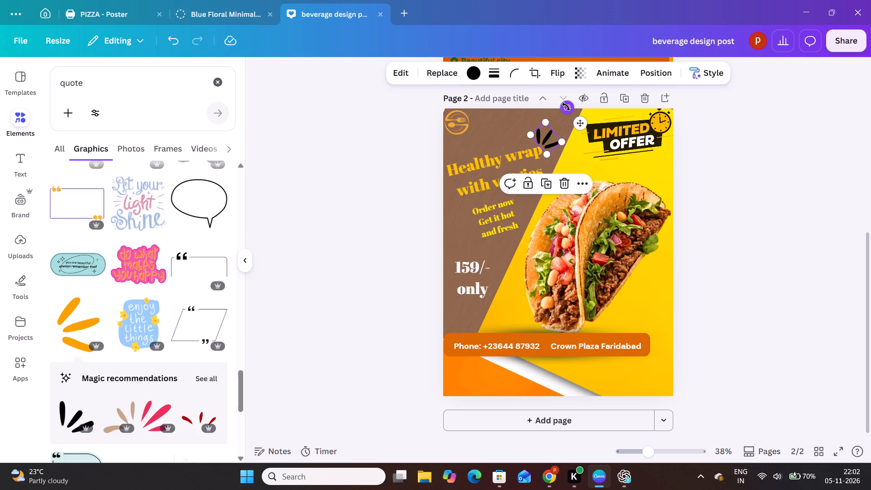
click(551, 132)
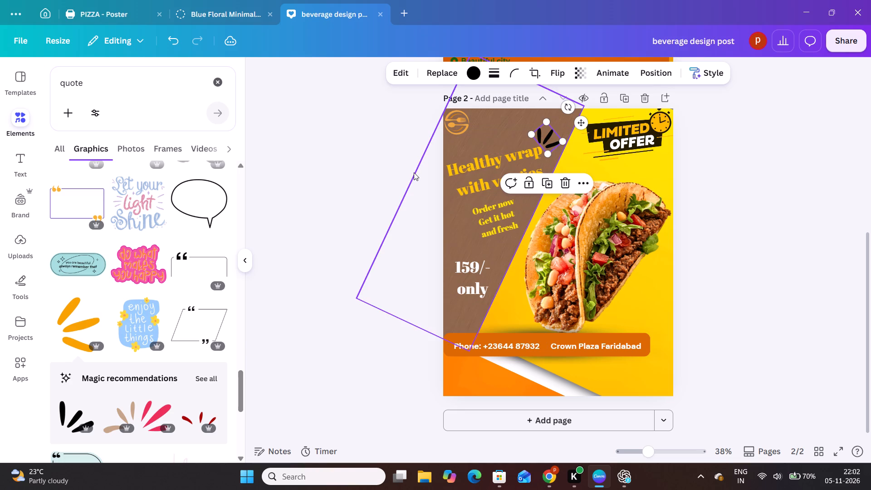
click(414, 172)
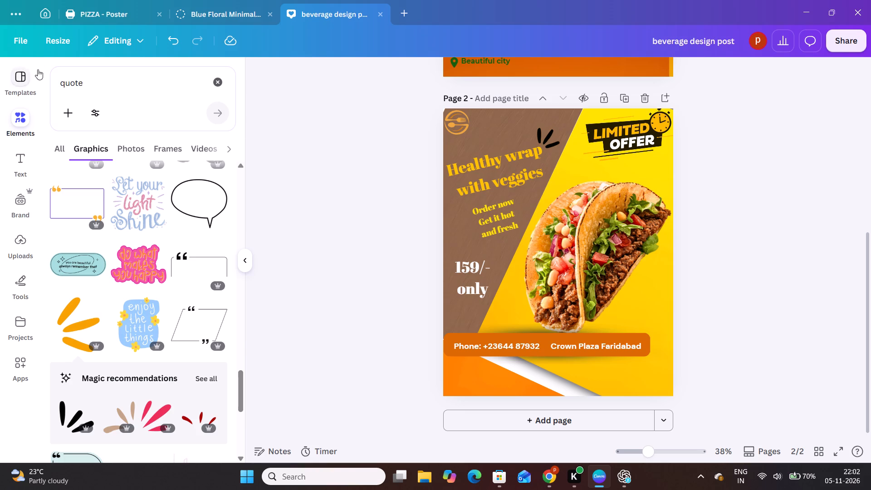
Save the beverage design post.
click(16, 43)
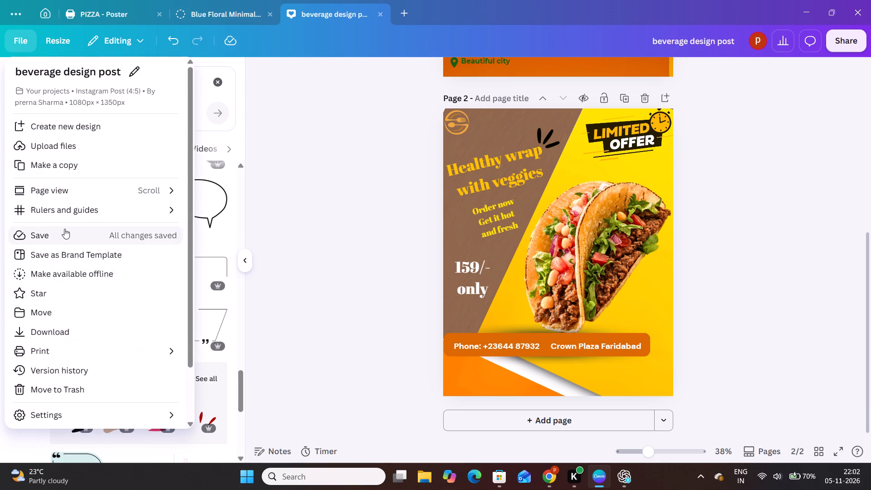
click(65, 232)
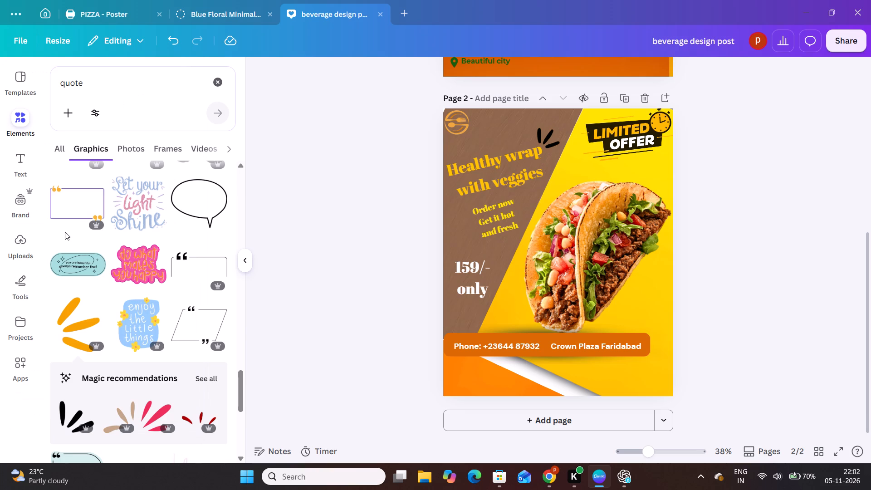
click(313, 202)
Recolour the three-stroke accent above "wrap" on page 2 to yellow #ffc200.
scroll(324, 258, down, 1)
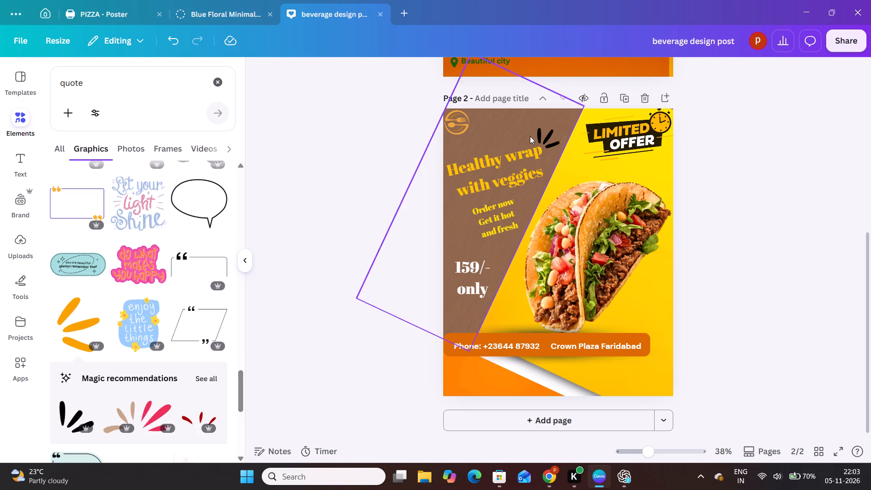
click(542, 136)
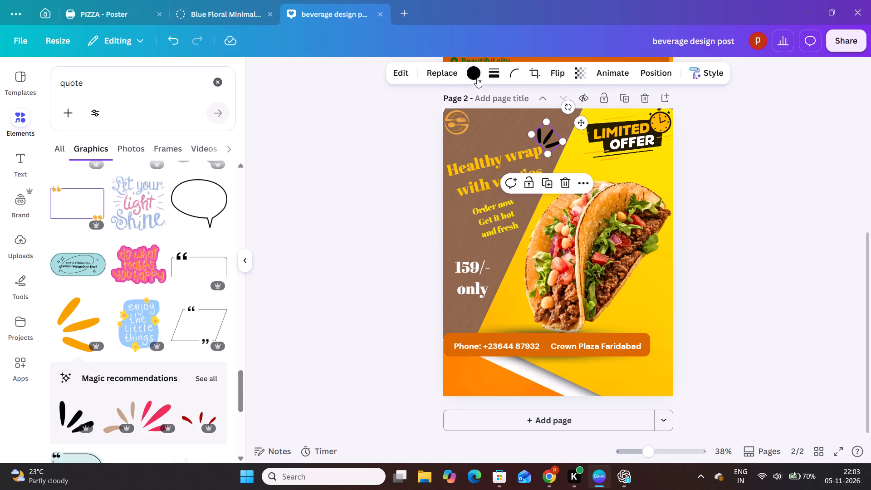
click(477, 77)
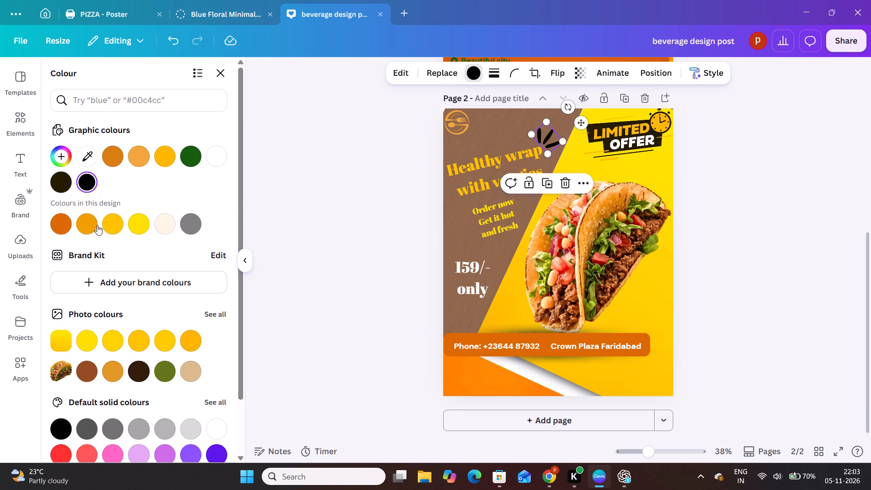
click(111, 226)
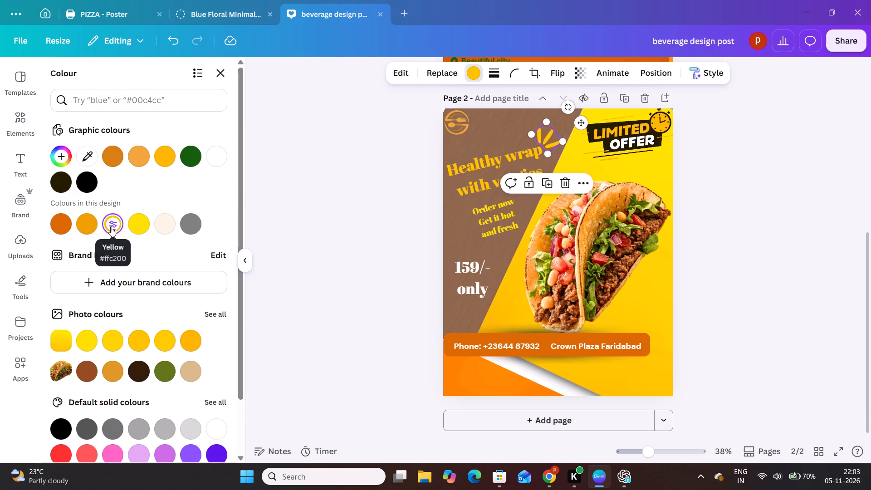
click(378, 173)
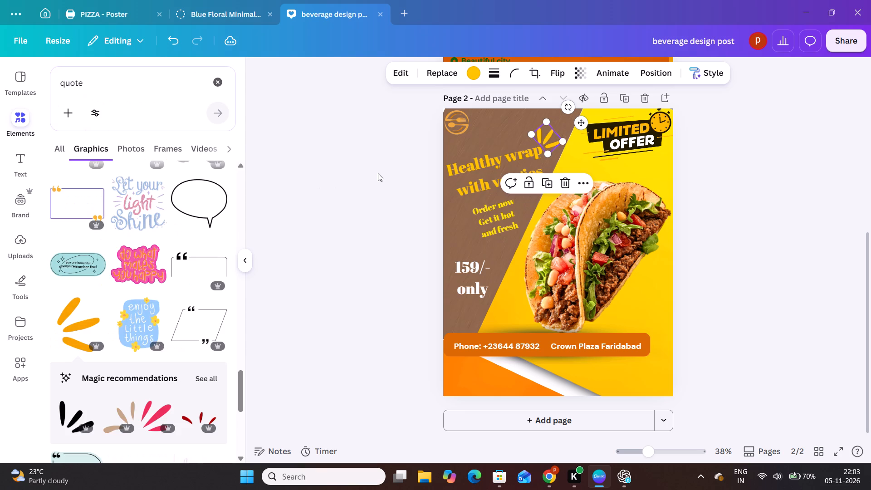
click(378, 173)
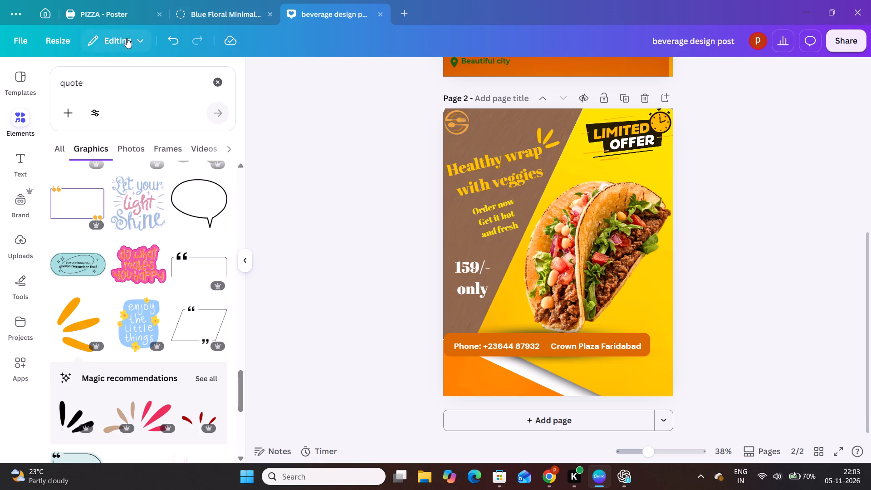
Save the beverage design post.
click(26, 38)
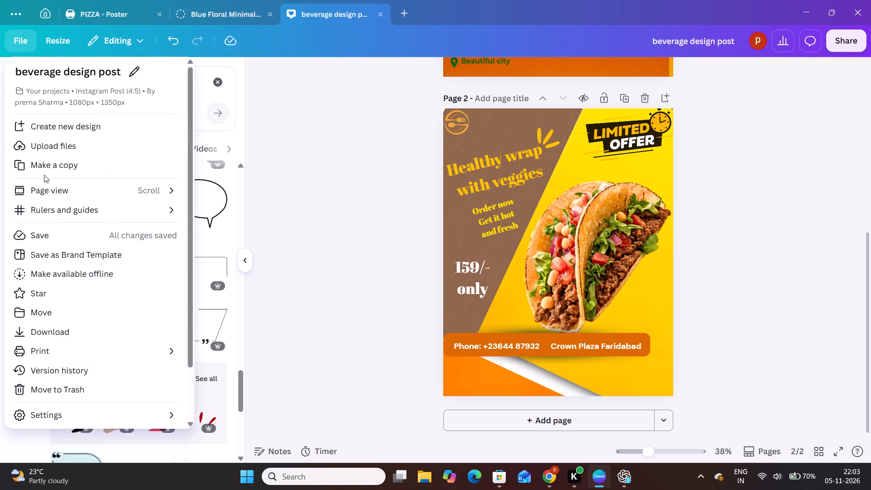
click(54, 236)
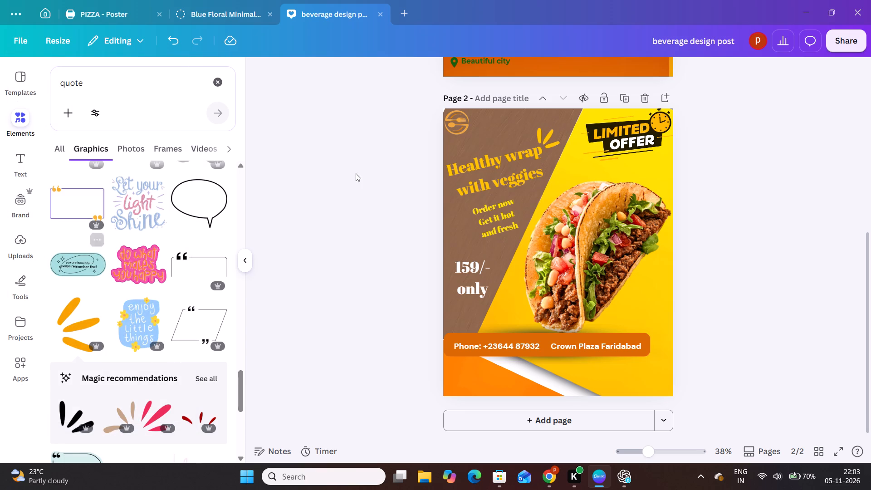
click(402, 165)
Look over the drawing tools and the Brand Kit's Logos section for a logo to use.
scroll(378, 286, down, 1)
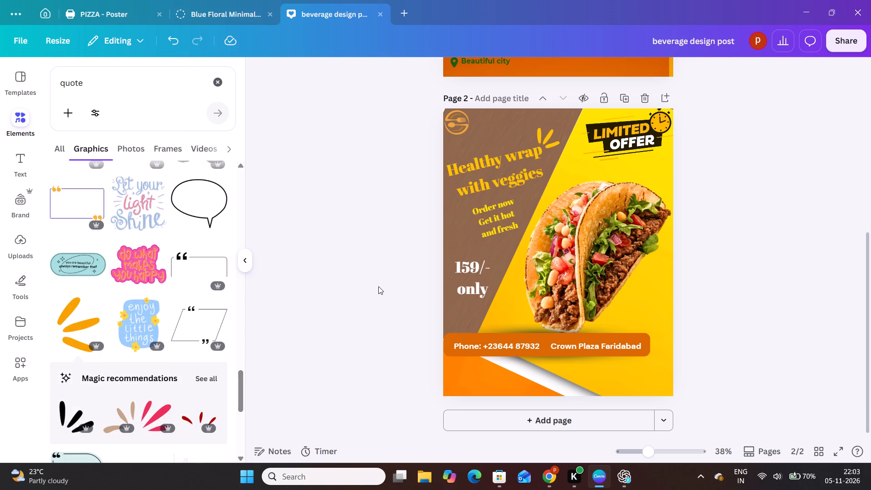
scroll(378, 286, down, 1)
click(378, 286)
scroll(378, 286, up, 5)
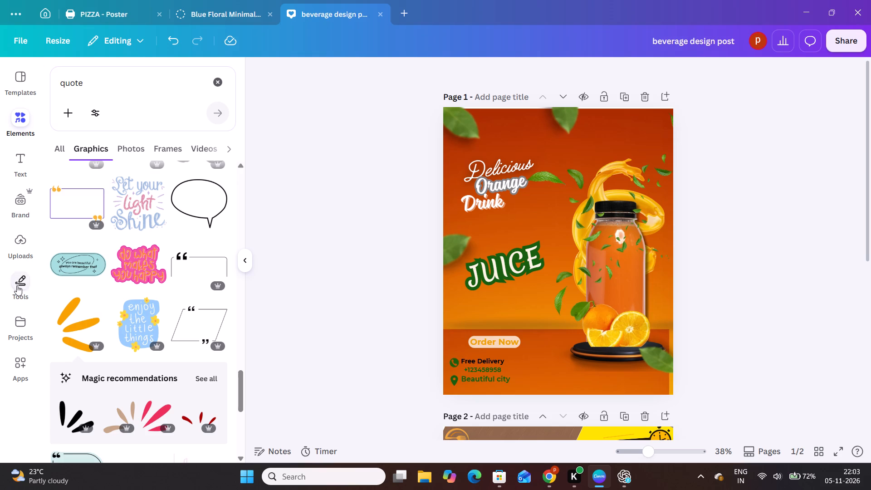
click(20, 208)
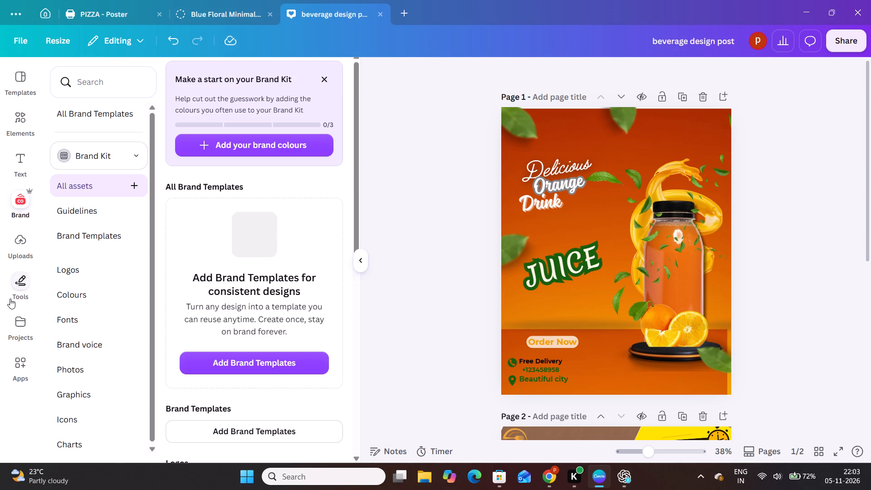
click(16, 284)
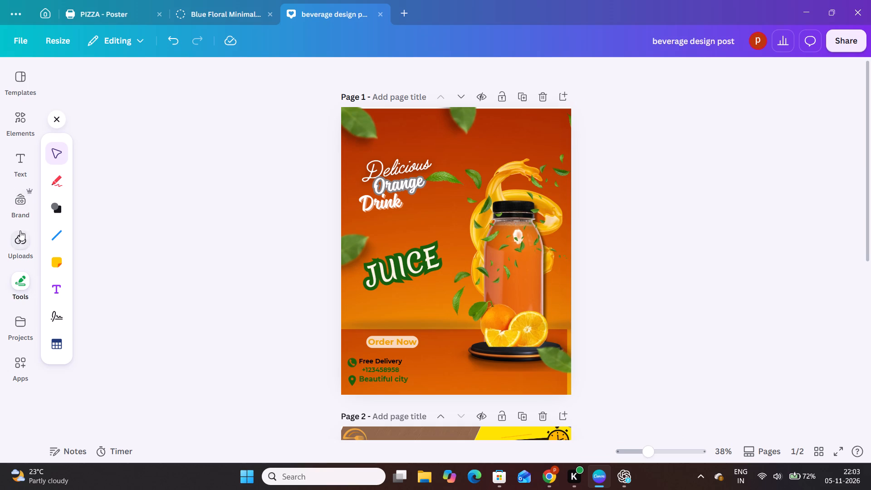
click(20, 199)
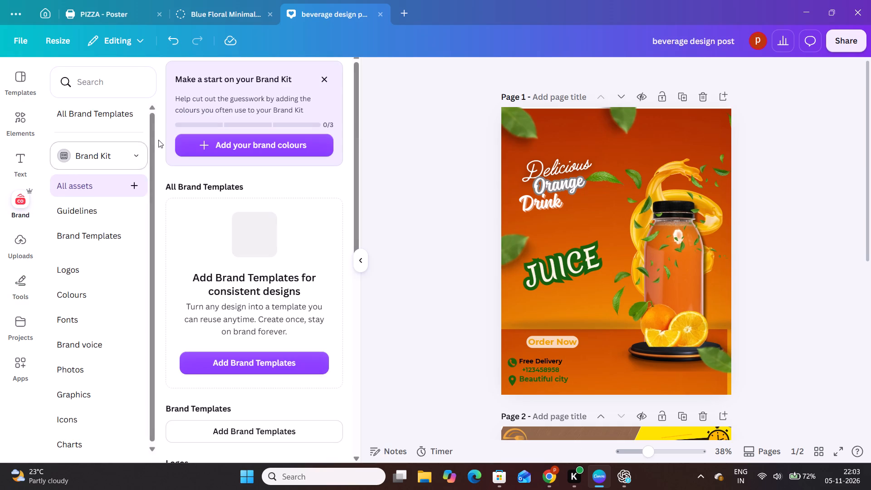
click(81, 274)
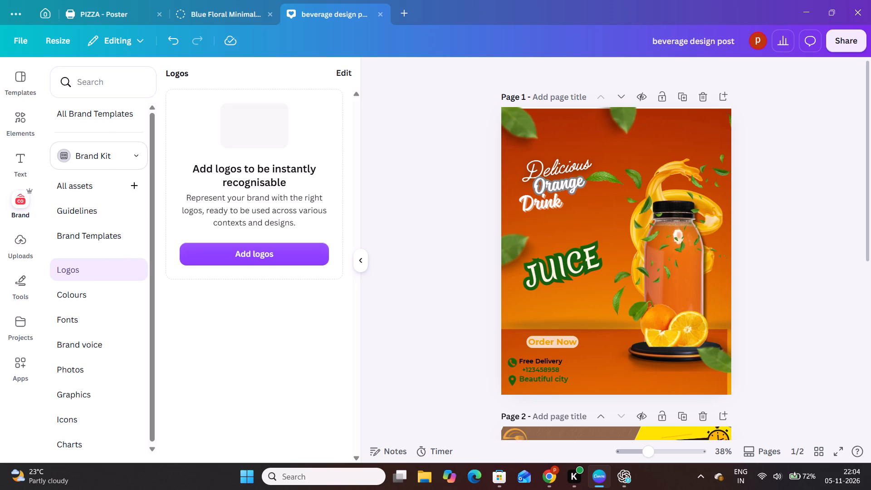
Switch to the PIZZA poster design and copy the black handwritten signature graphic from the perfume poster on page 4.
click(119, 12)
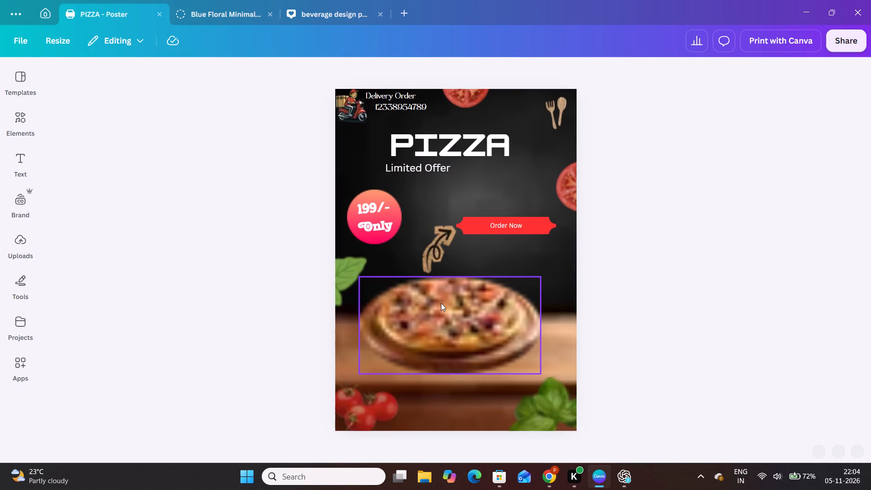
click(231, 241)
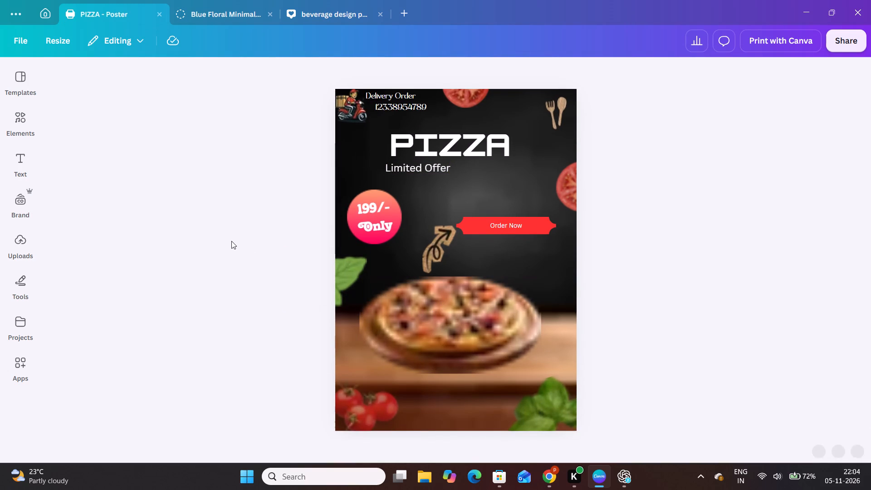
scroll(245, 213, down, 1)
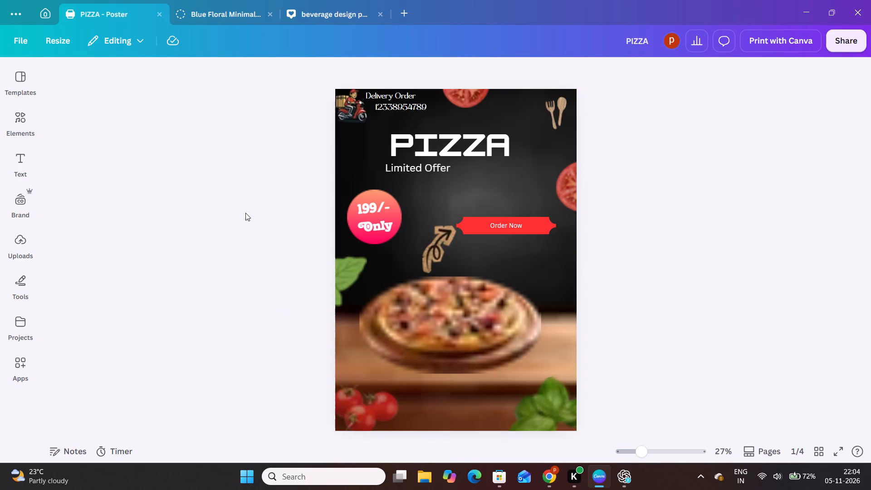
scroll(245, 213, down, 4)
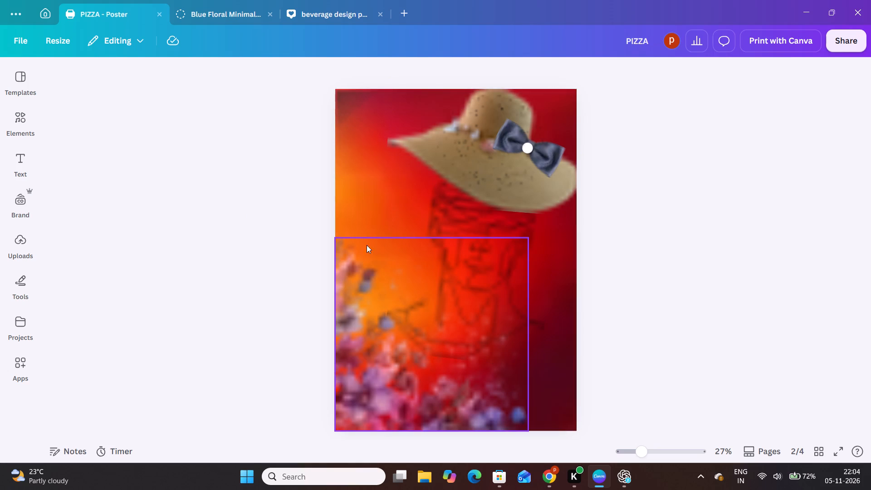
click(282, 248)
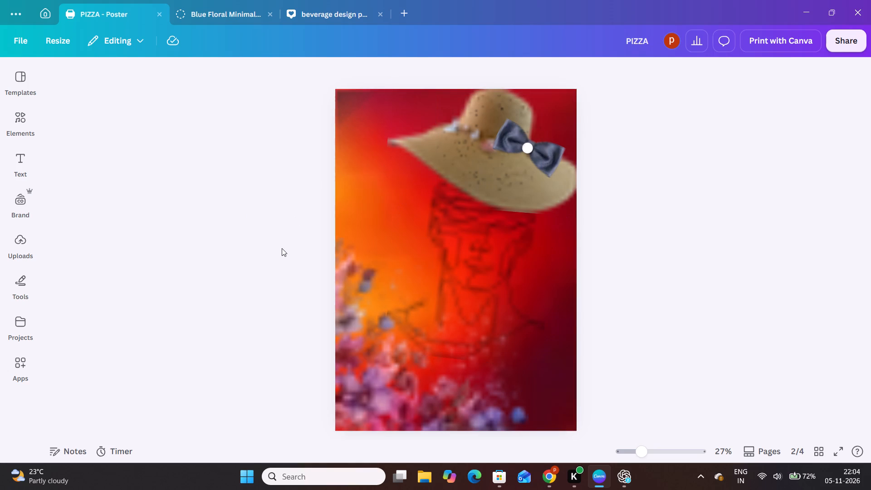
click(468, 215)
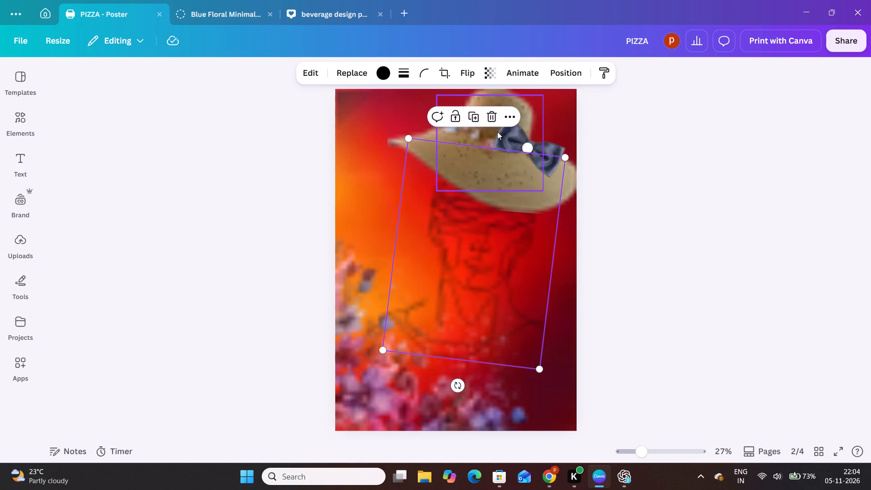
click(287, 217)
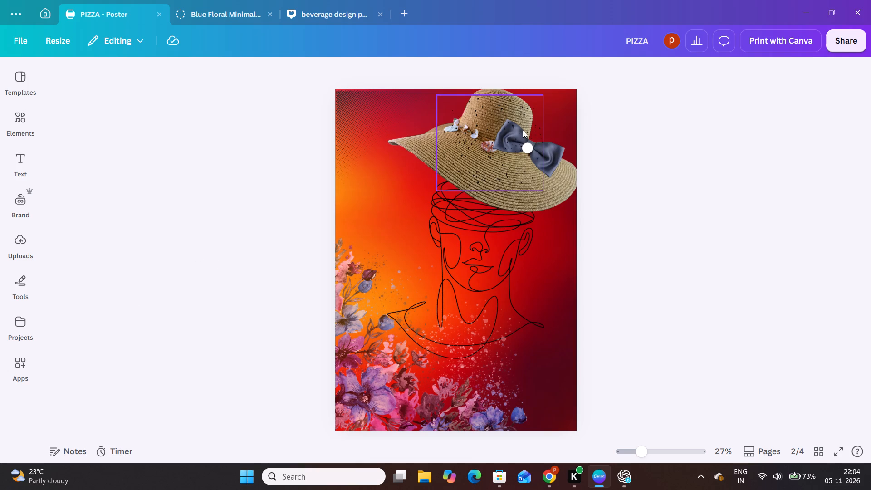
click(245, 301)
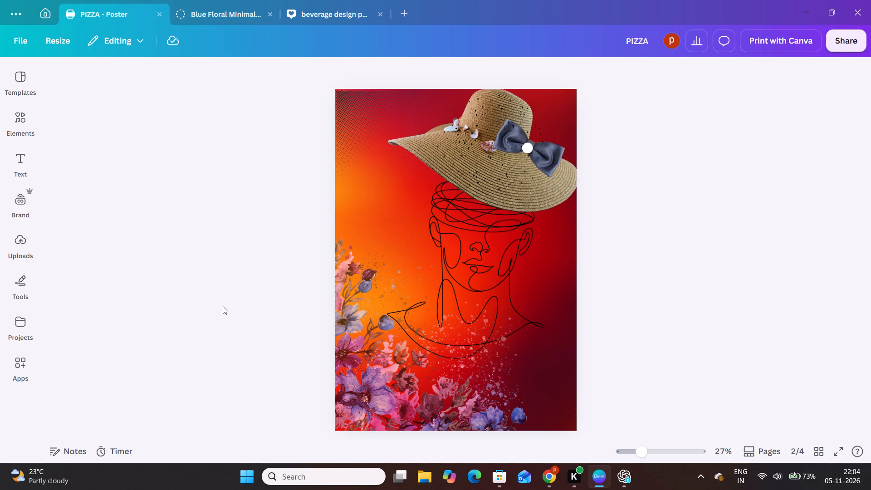
scroll(223, 306, down, 5)
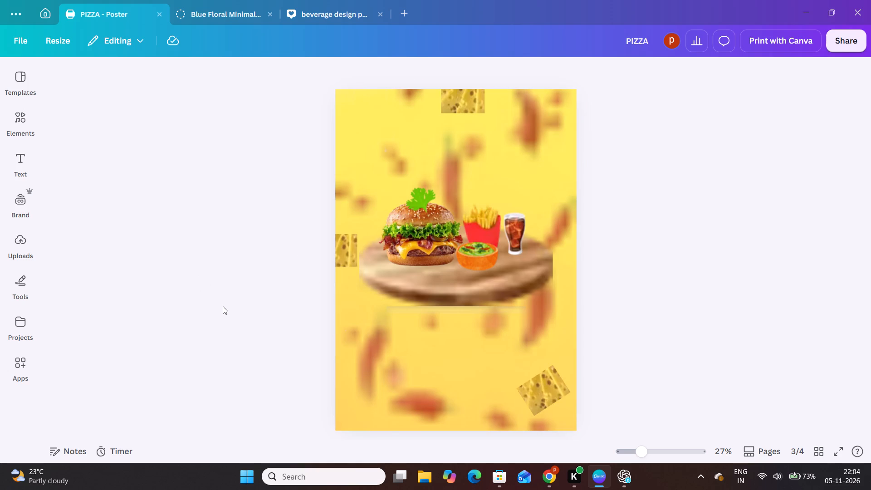
scroll(223, 306, down, 3)
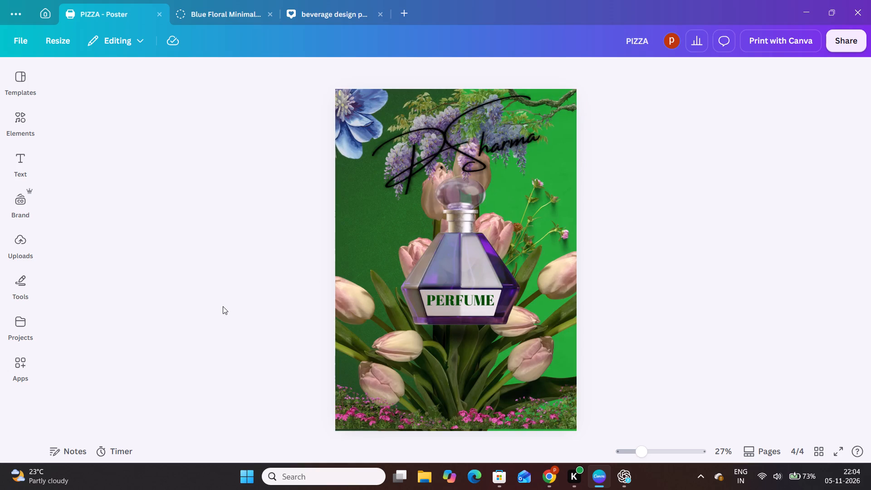
click(462, 173)
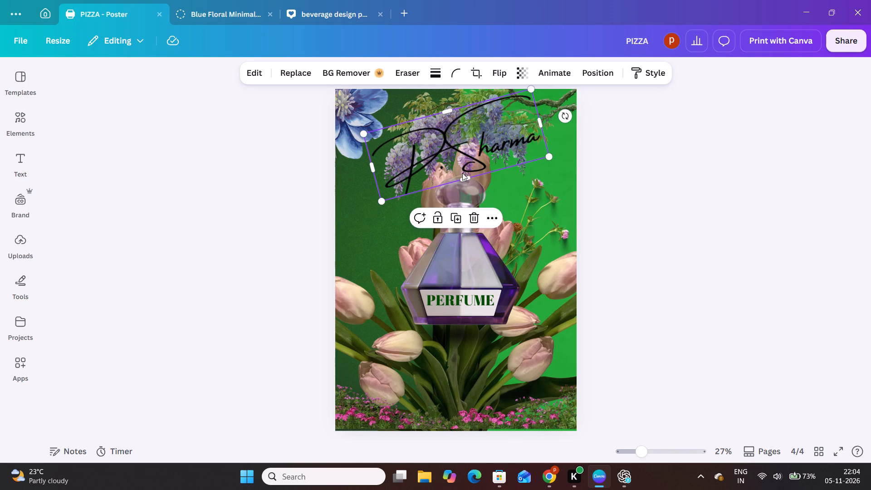
key(ctrl+c)
Return to the beverage design post and paste the signature graphic onto the orange juice poster on page 1.
click(323, 10)
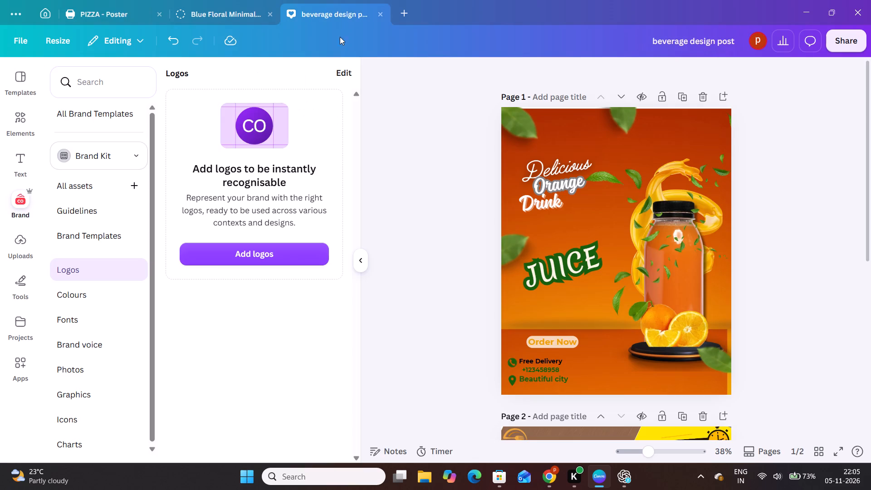
click(660, 137)
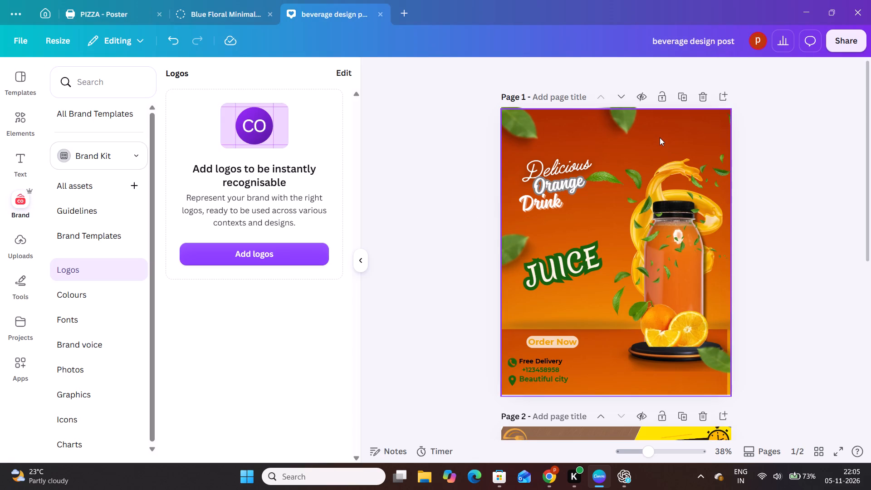
key(ctrl+v)
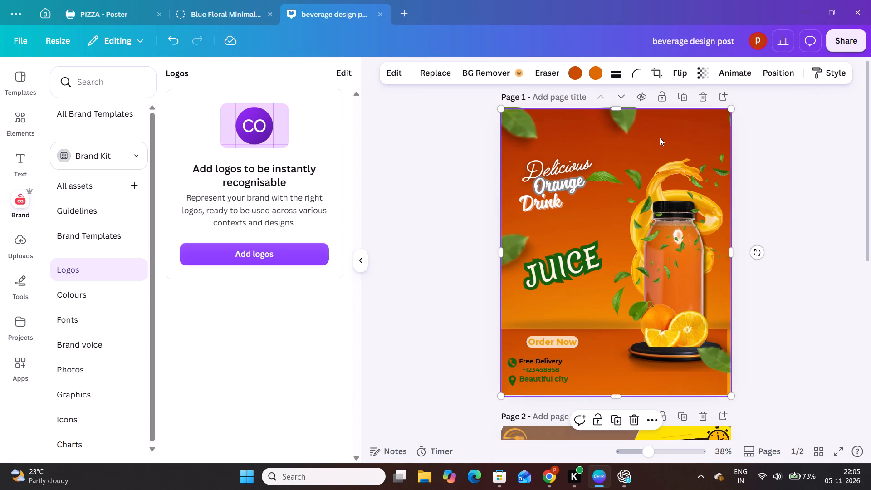
Paste the copied signature graphic onto the taco poster on page 2.
scroll(635, 260, down, 1)
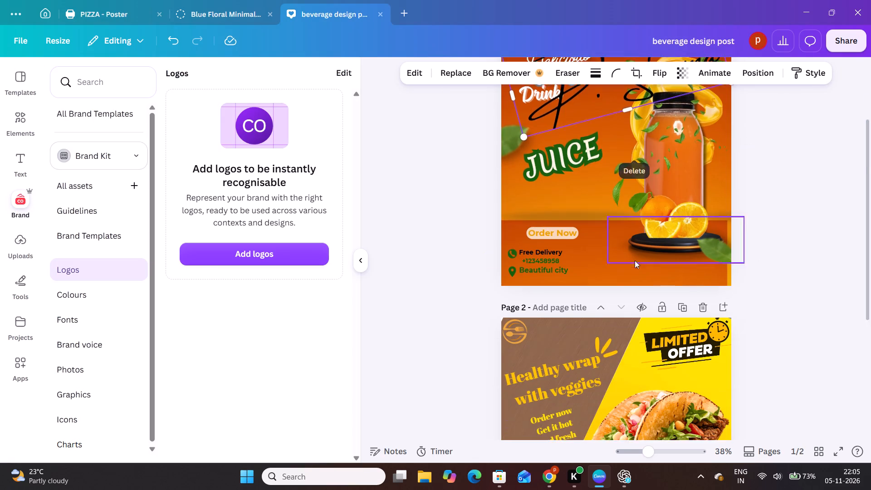
scroll(635, 260, down, 1)
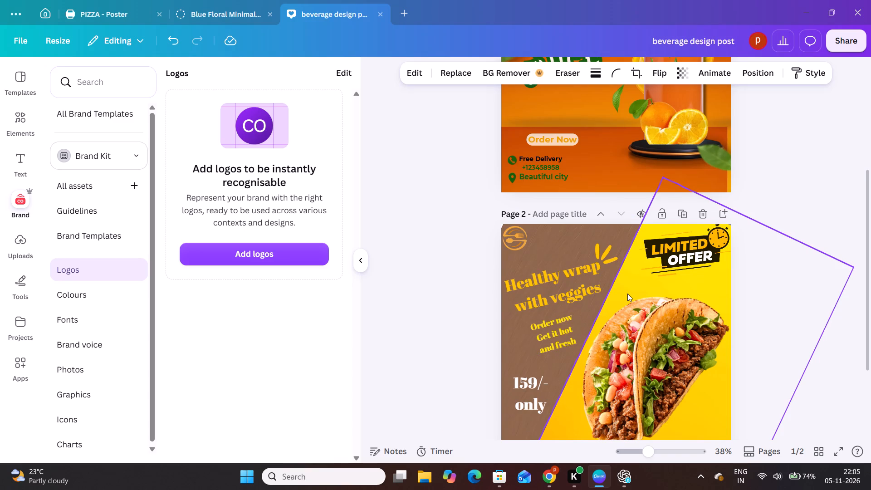
scroll(627, 294, down, 1)
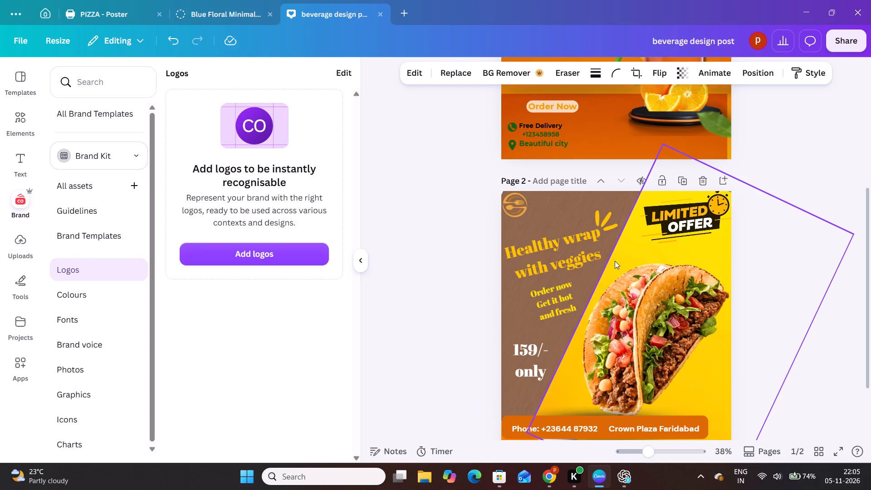
click(435, 281)
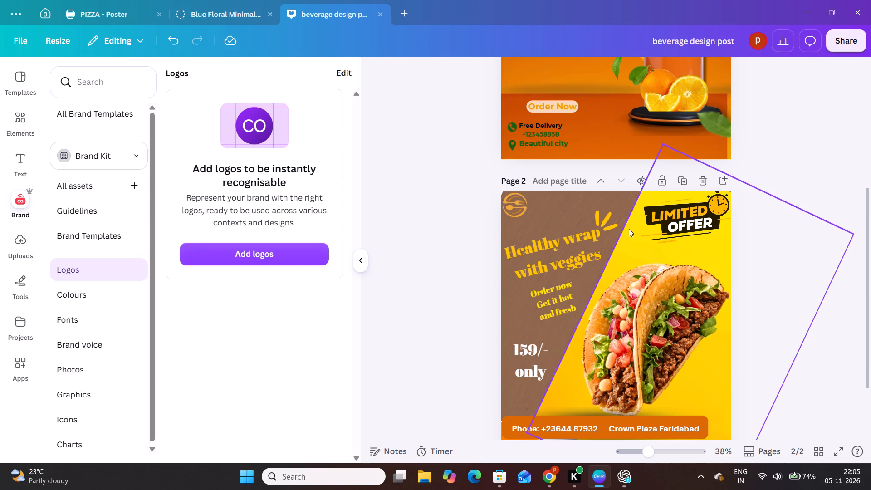
click(623, 244)
key(ctrl+v)
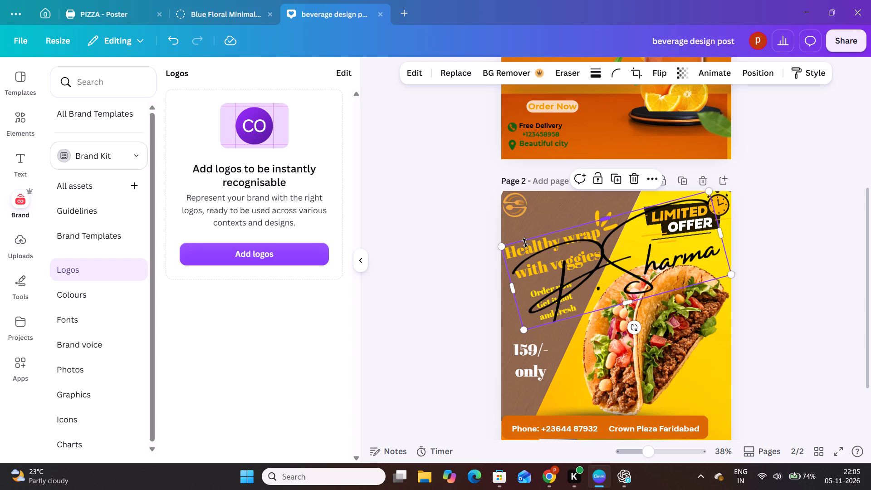
Shrink the signature on the taco poster and place it beside the taco's lower edge, just above the orange contact bar.
drag(502, 247, 585, 263)
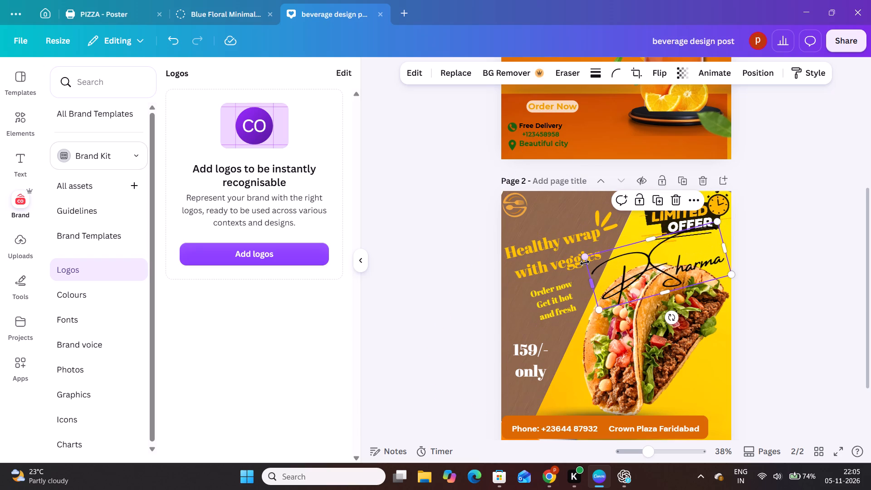
drag(647, 269, 590, 257)
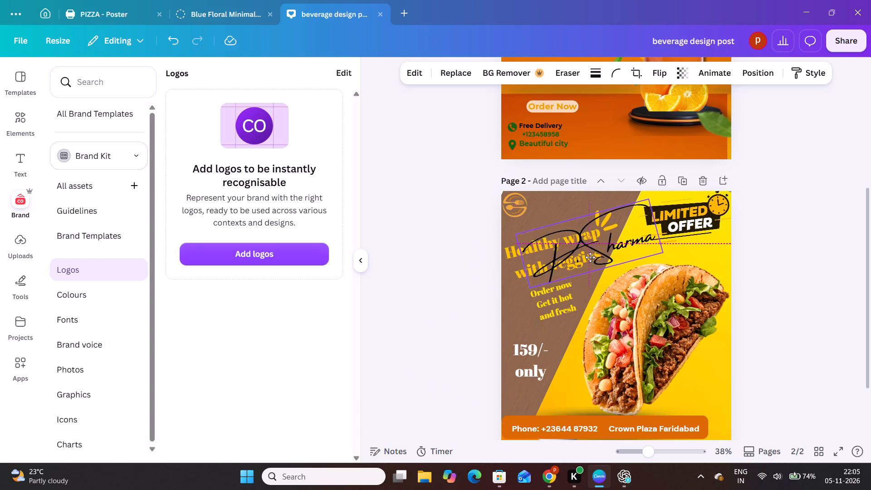
drag(590, 257, 595, 265)
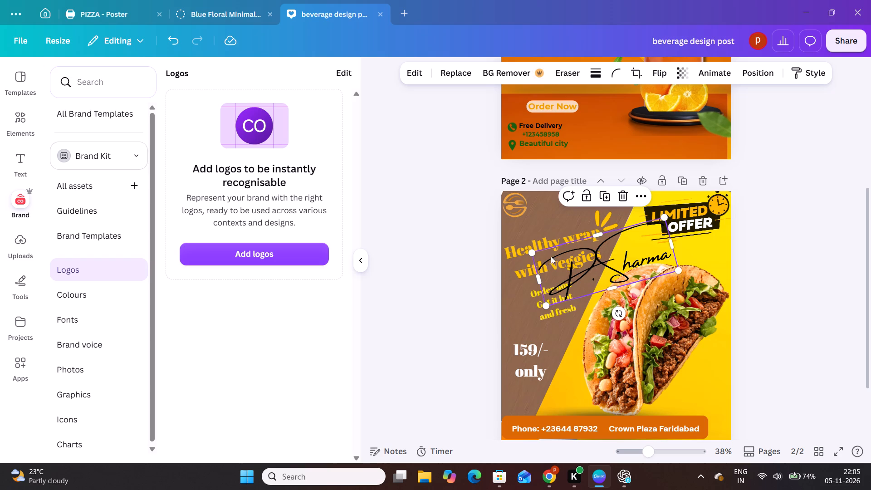
drag(533, 250, 603, 284)
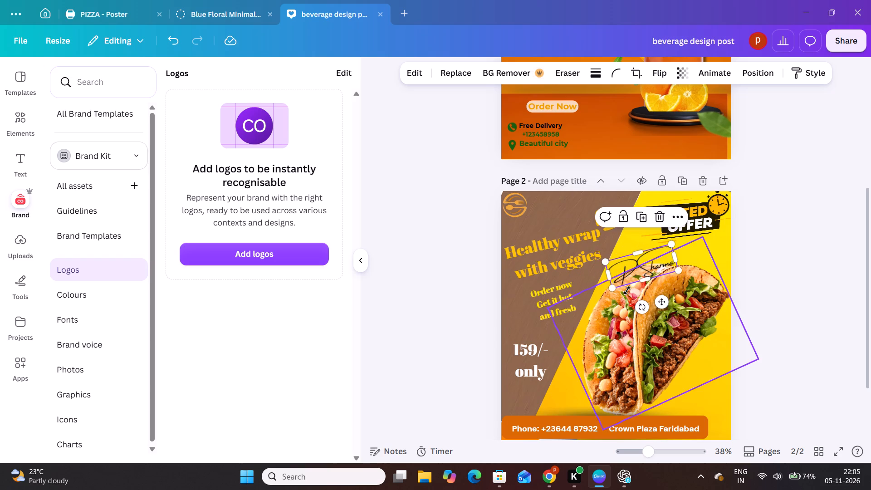
drag(643, 269, 696, 387)
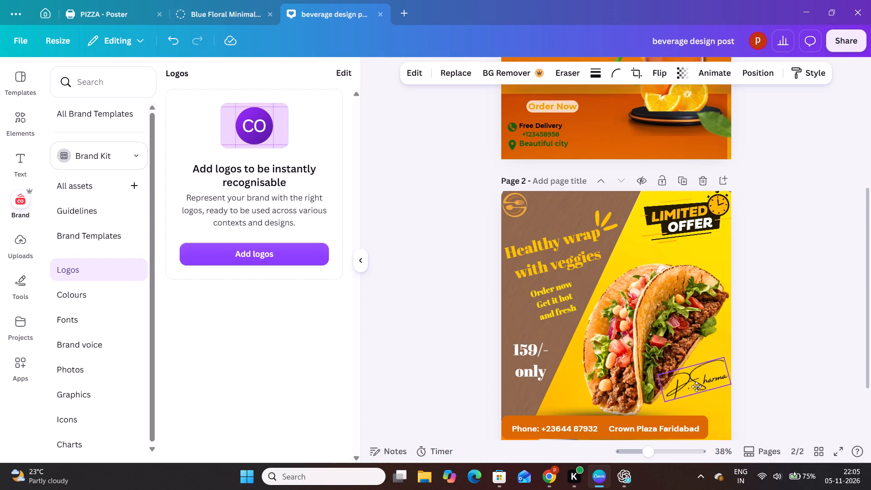
drag(696, 387, 696, 390)
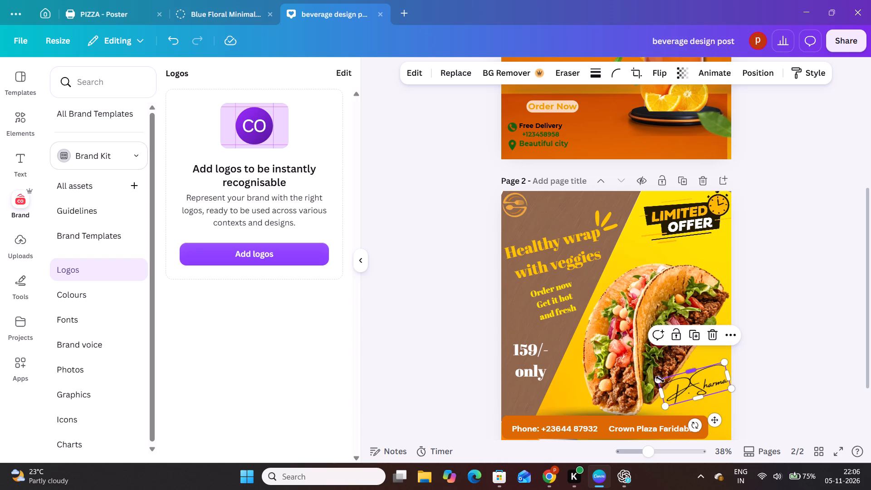
drag(658, 381, 670, 381)
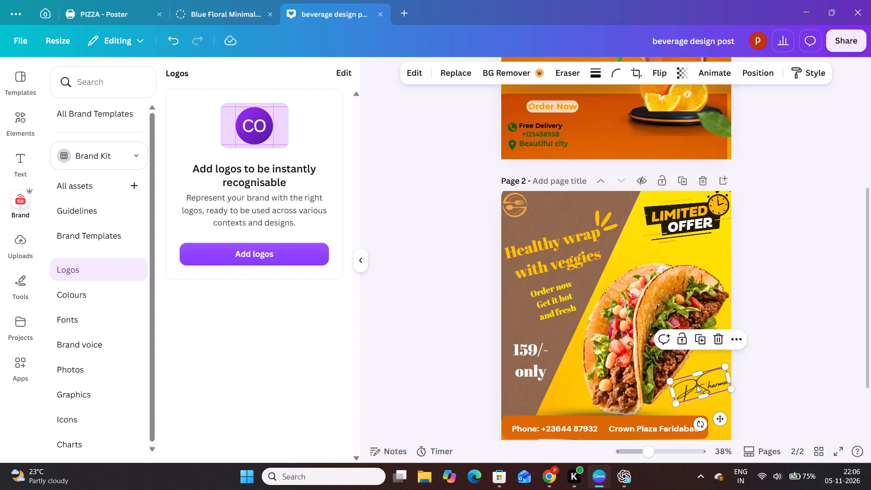
drag(697, 385, 691, 392)
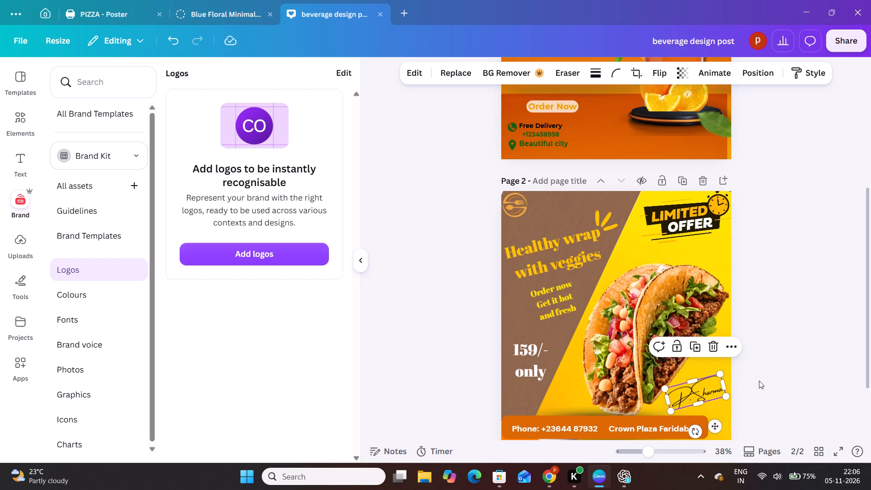
click(759, 381)
Shrink the large signature on the page 1 orange juice poster and move it below the bottle's black stand.
scroll(759, 381, down, 5)
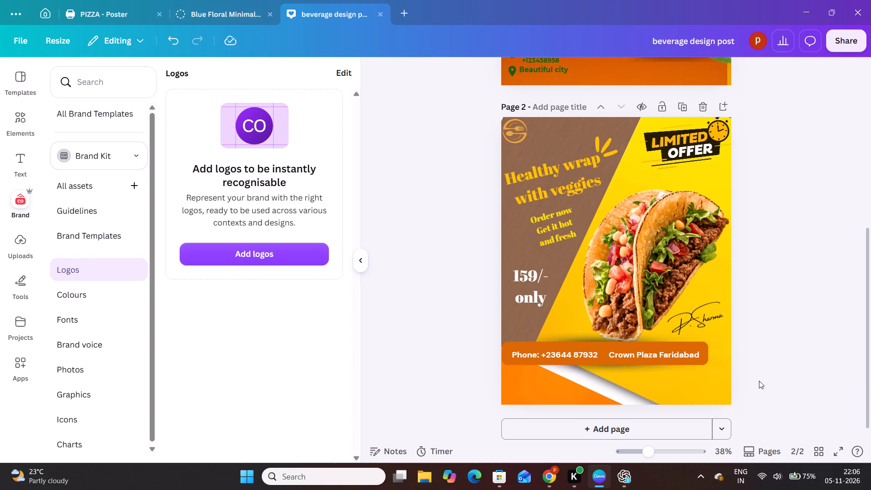
scroll(759, 381, up, 5)
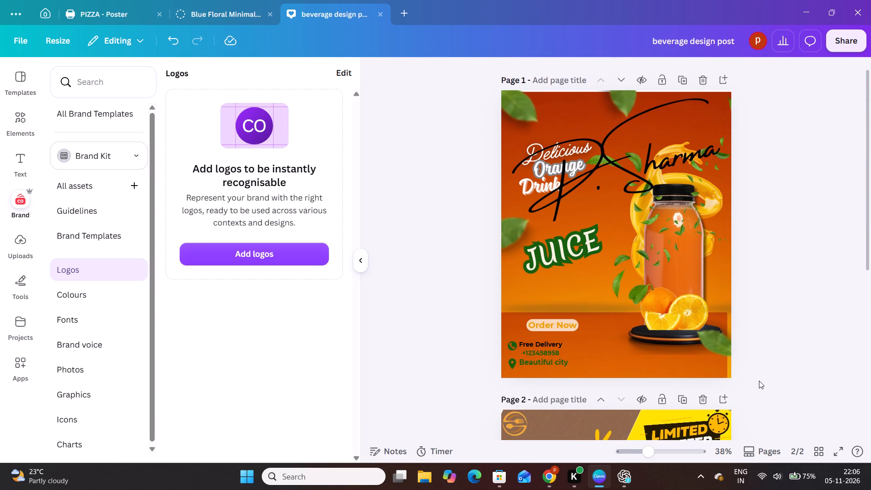
click(618, 161)
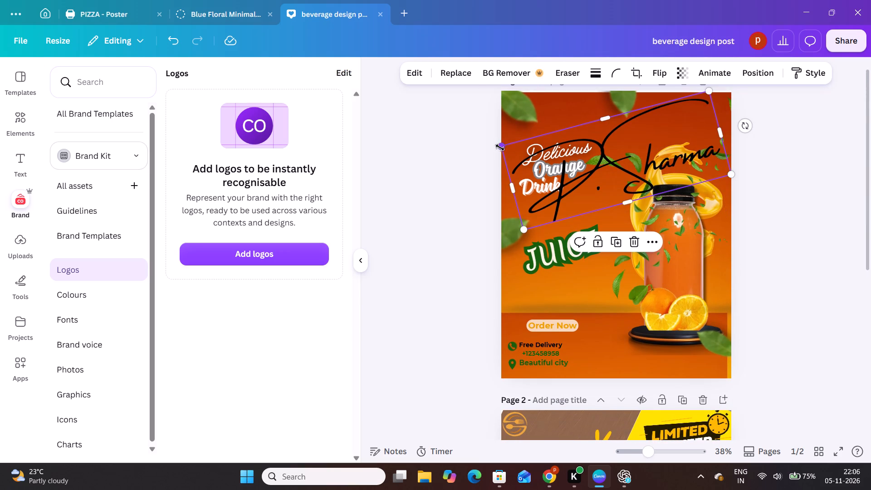
drag(500, 147, 644, 173)
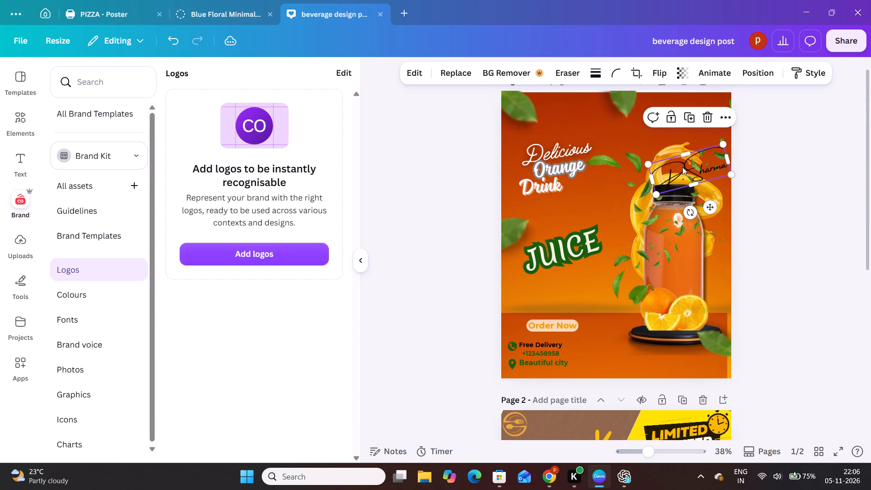
drag(682, 167, 622, 275)
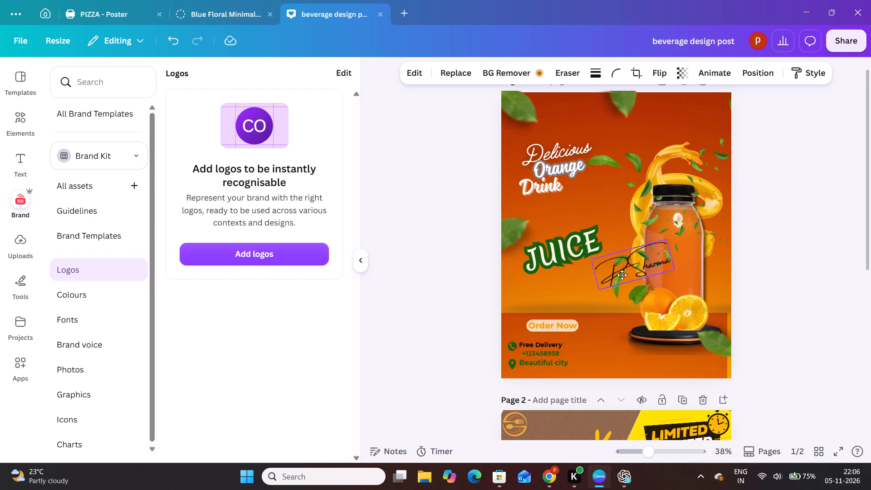
drag(622, 275, 663, 361)
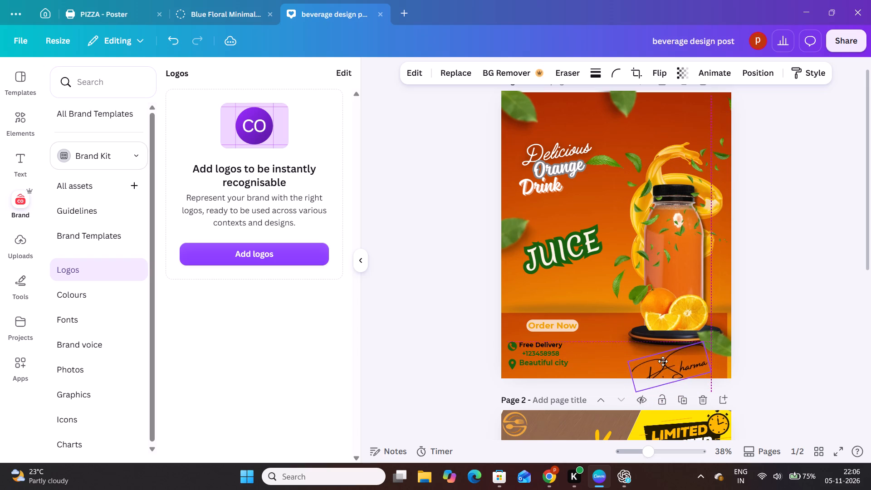
drag(663, 361, 659, 358)
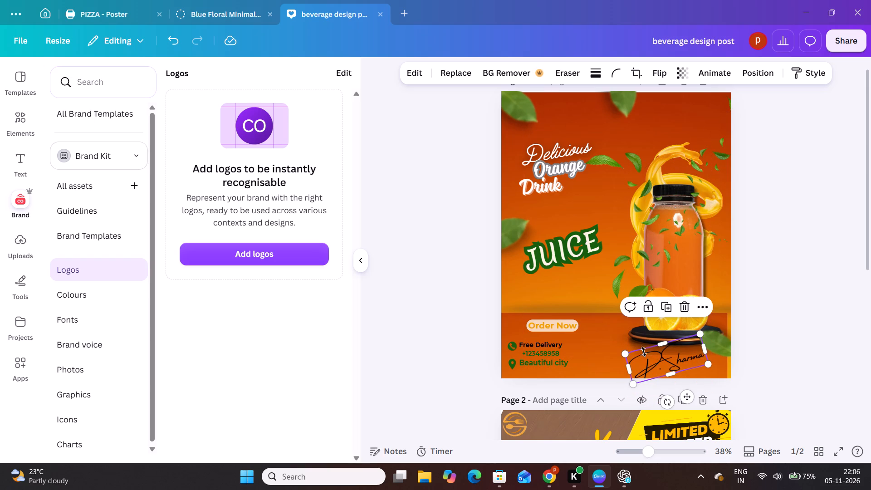
drag(626, 354, 639, 355)
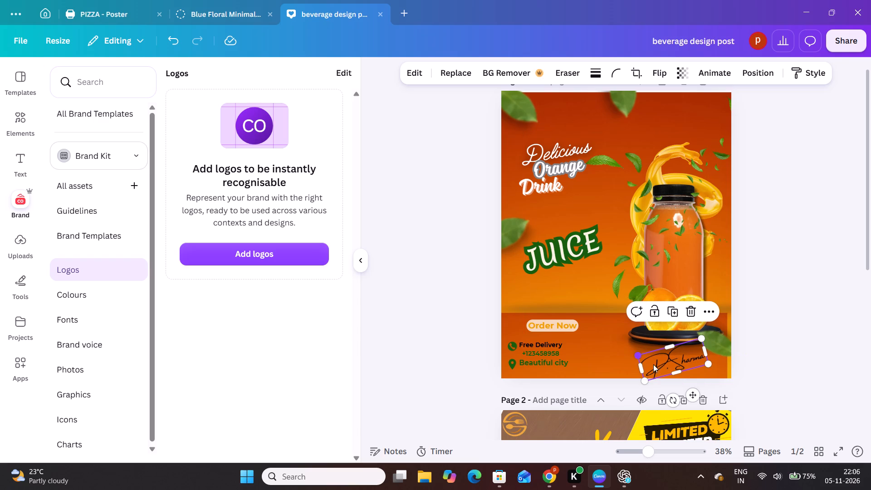
drag(667, 361, 659, 359)
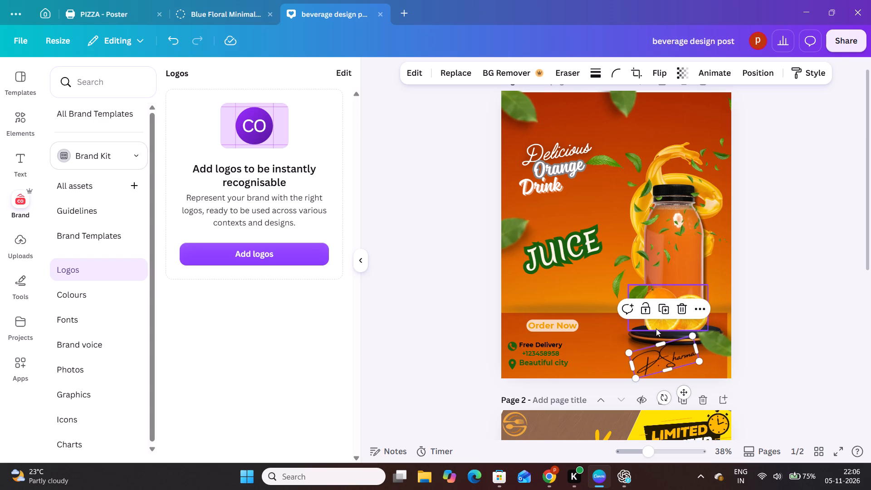
Rotate the signature on the orange juice poster to about 0° so that it sits level.
drag(664, 398, 654, 403)
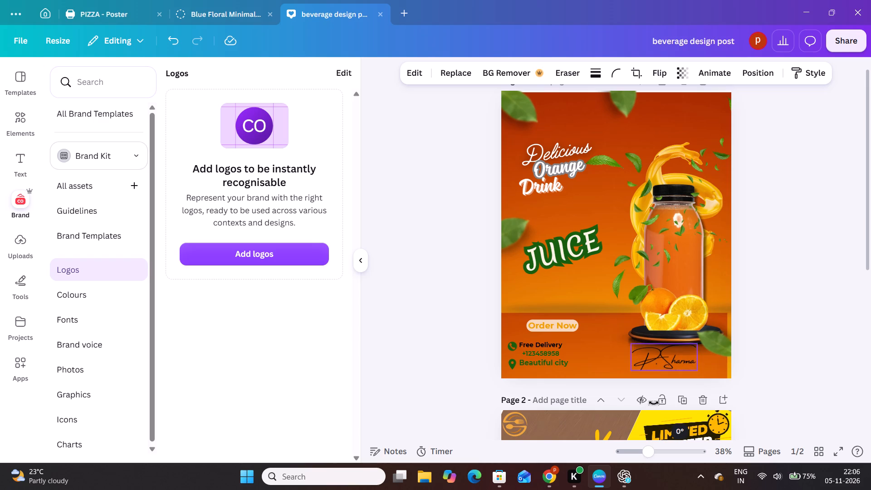
drag(654, 403, 654, 402)
Move the levelled signature into the orange juice poster's bottom-right corner and make it slightly smaller.
drag(658, 352, 664, 354)
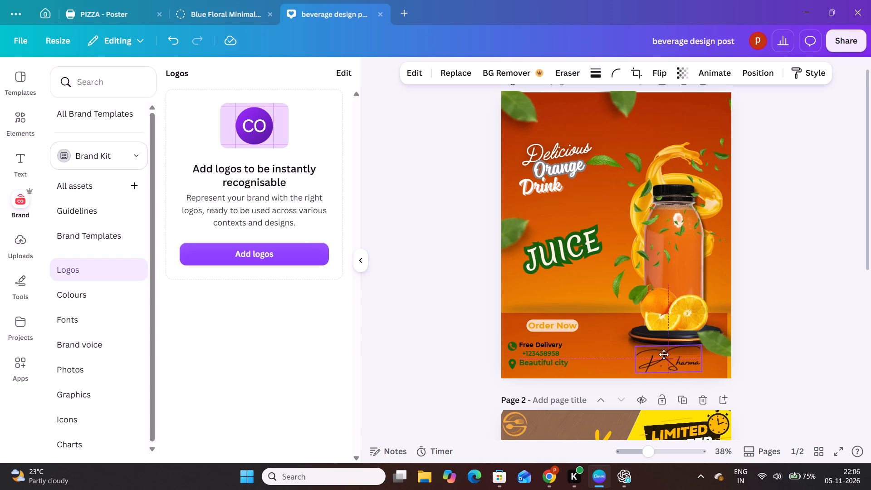
drag(664, 354, 690, 362)
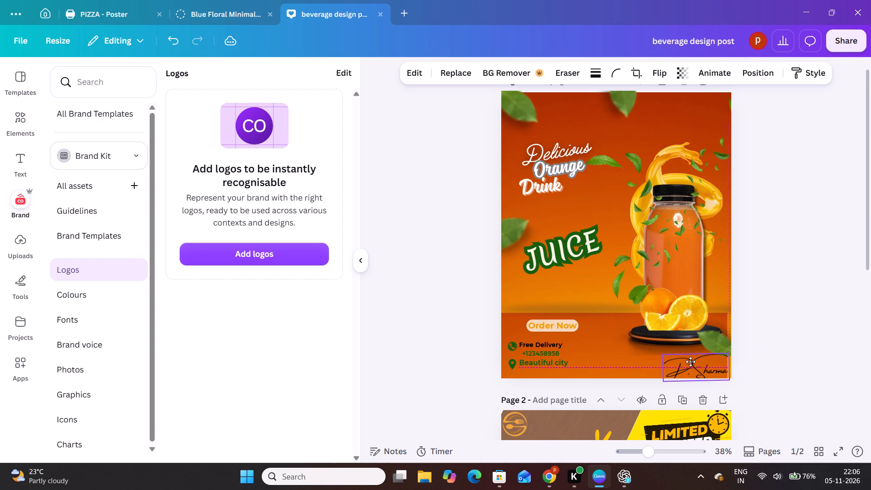
drag(690, 362, 690, 358)
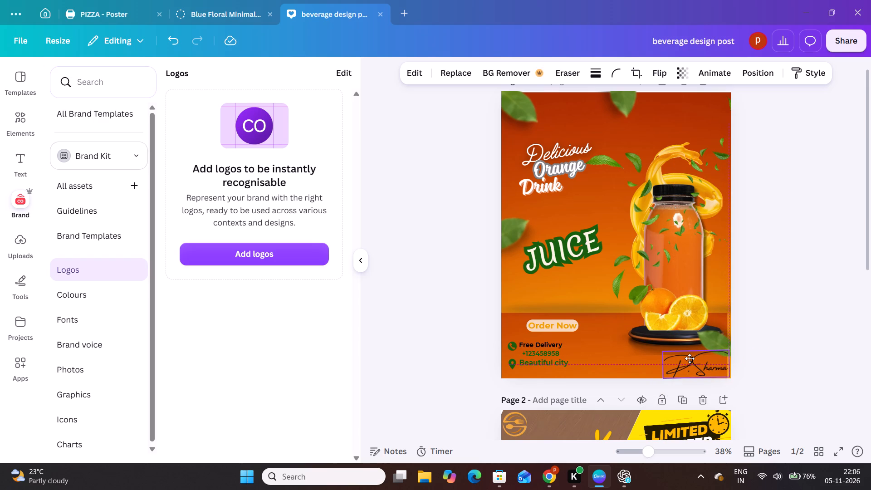
drag(690, 358, 686, 357)
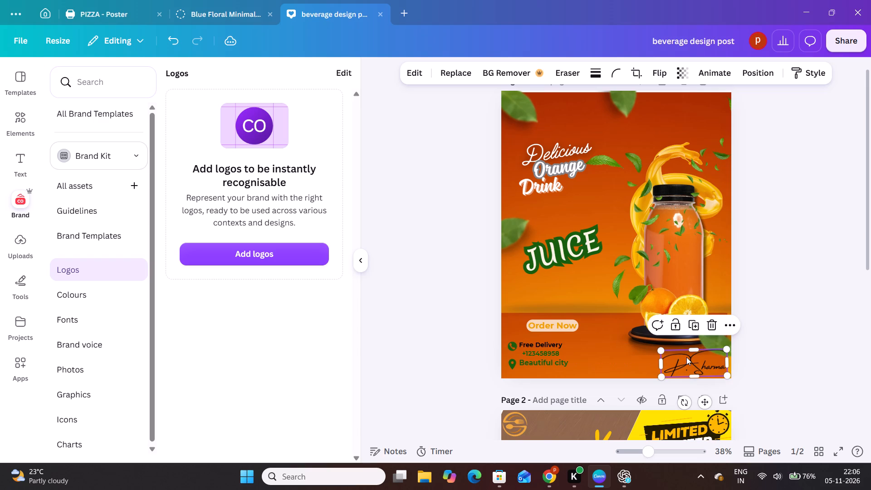
drag(661, 351, 668, 353)
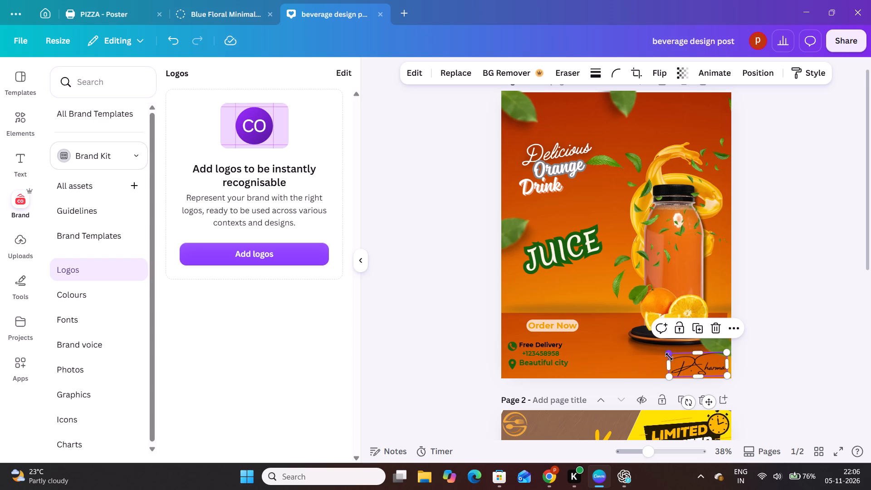
click(688, 362)
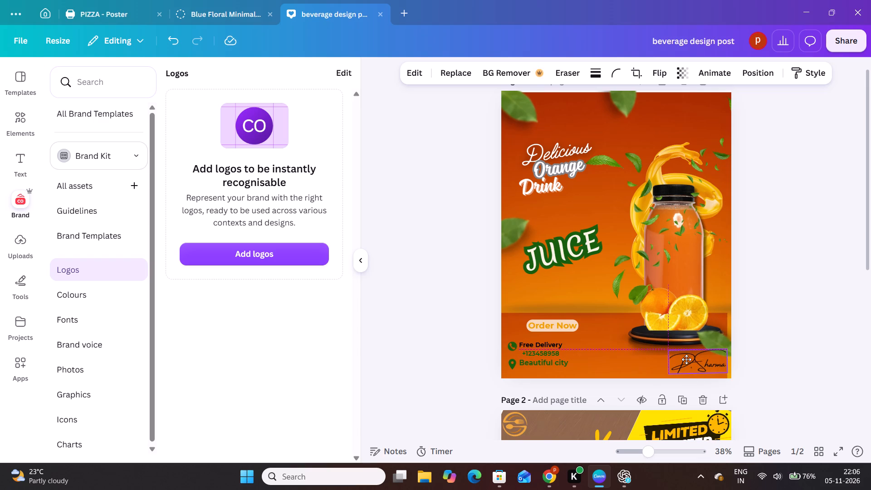
click(763, 350)
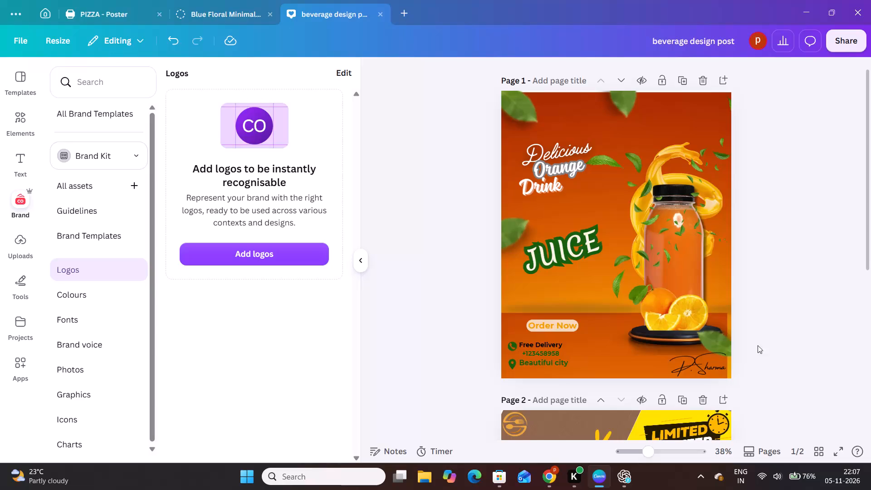
Check the signature on both poster pages and save the beverage design post.
scroll(746, 353, down, 4)
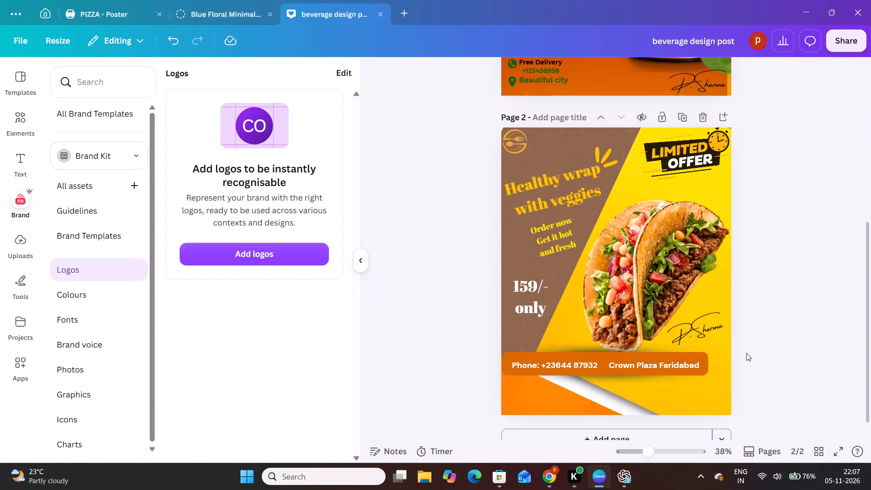
scroll(746, 353, down, 1)
scroll(746, 353, up, 9)
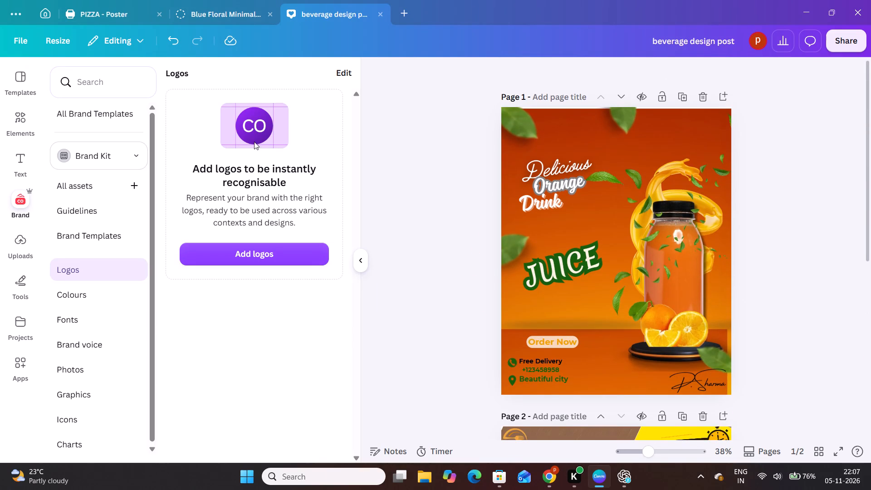
click(13, 39)
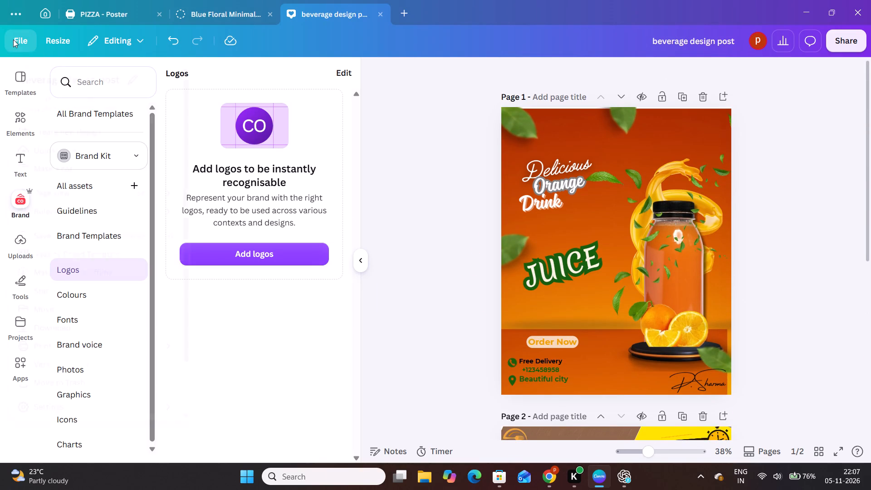
click(56, 234)
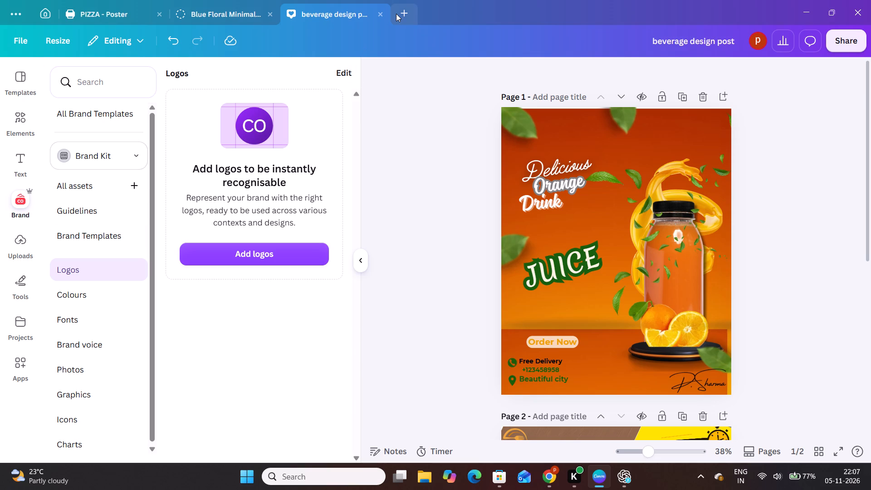
Move the green leaf overlapping the signature on the orange juice poster up along the page edge, beside the bottle and just above the oranges.
click(362, 255)
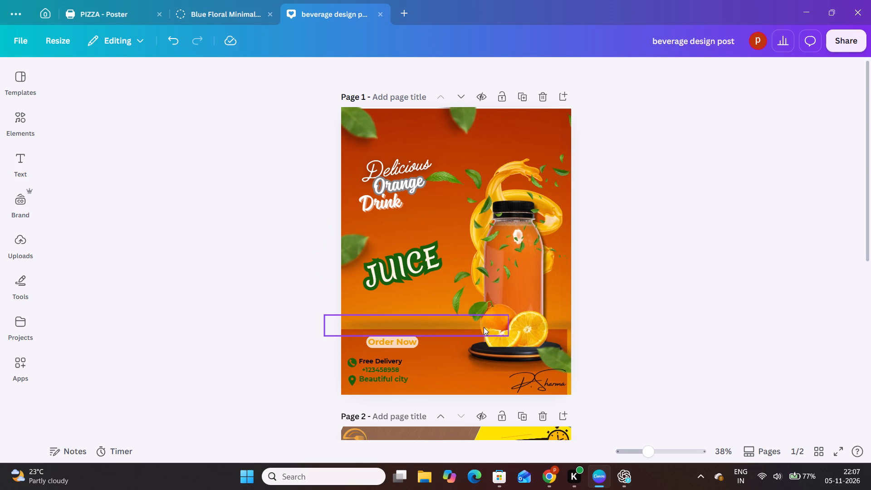
click(548, 357)
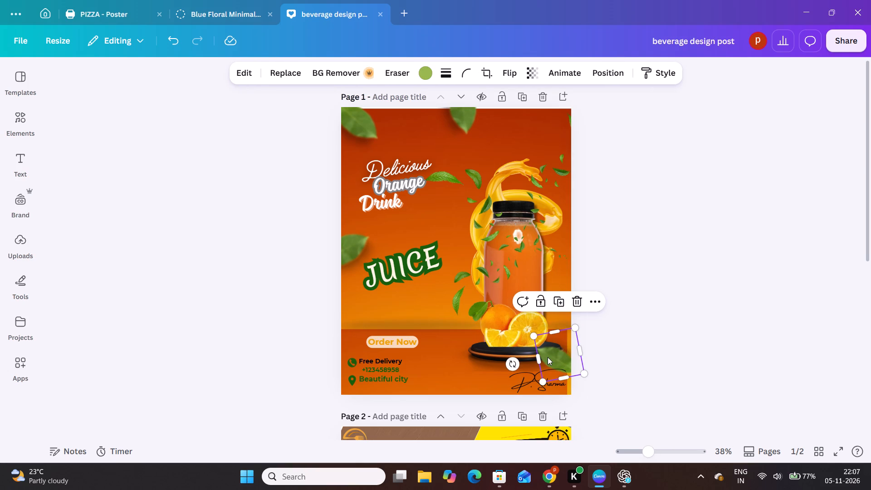
drag(548, 357, 555, 341)
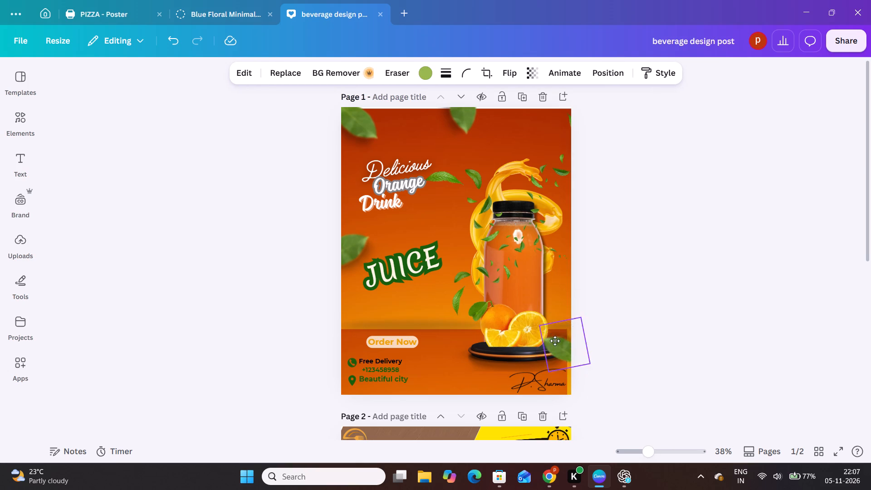
drag(555, 341, 554, 307)
click(665, 265)
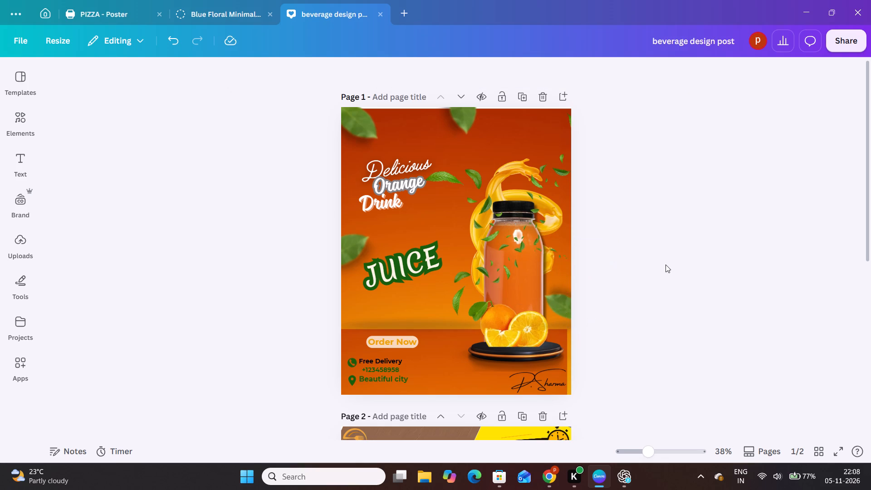
Look over both posters after the leaf adjustment and save the beverage design post again.
scroll(628, 293, down, 1)
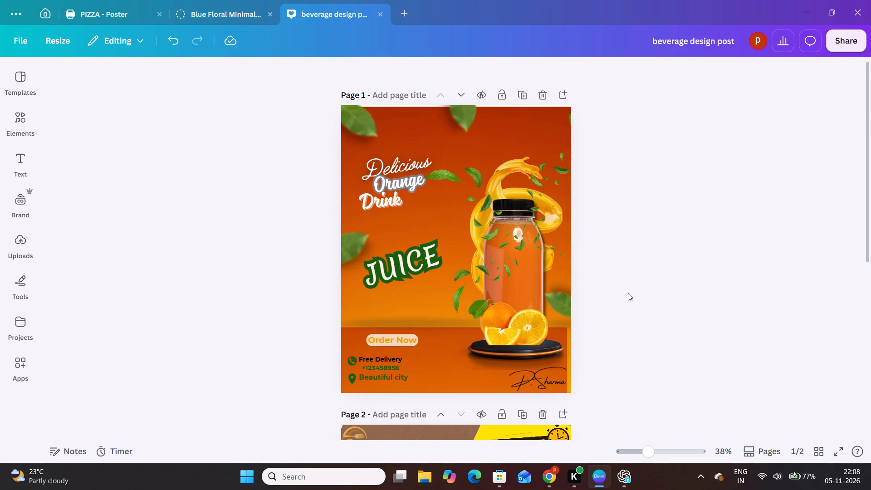
scroll(628, 293, down, 3)
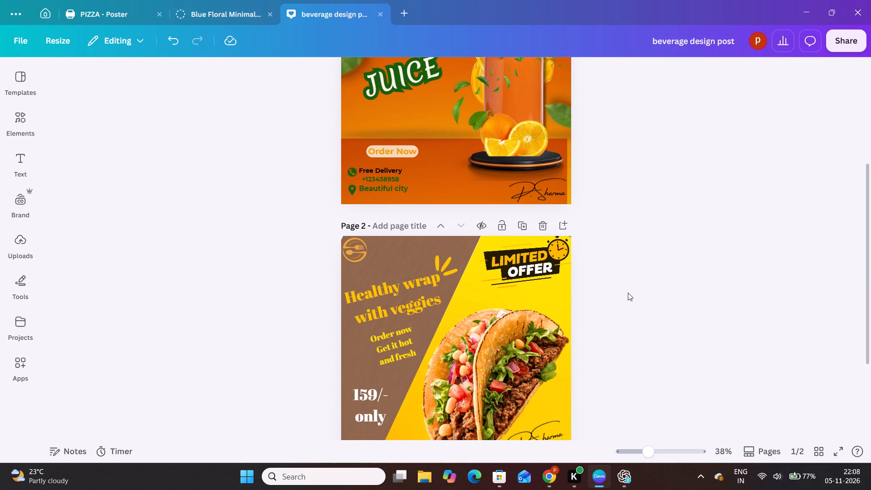
scroll(628, 293, down, 3)
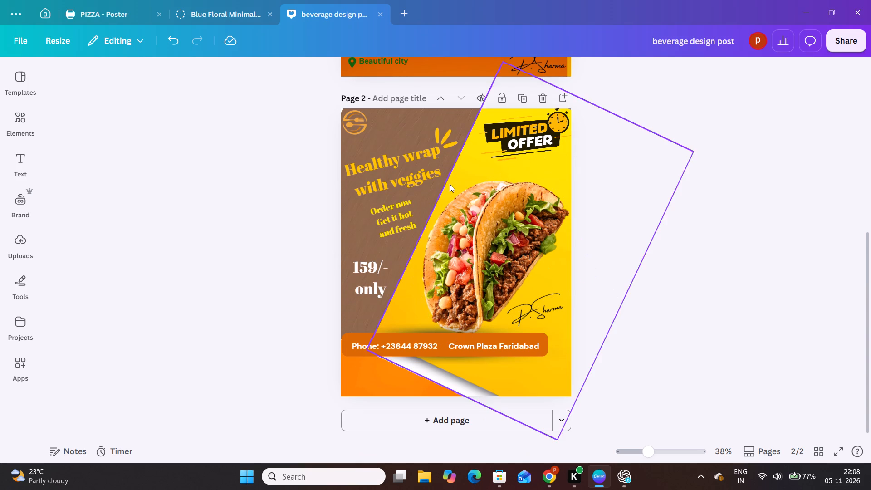
click(16, 34)
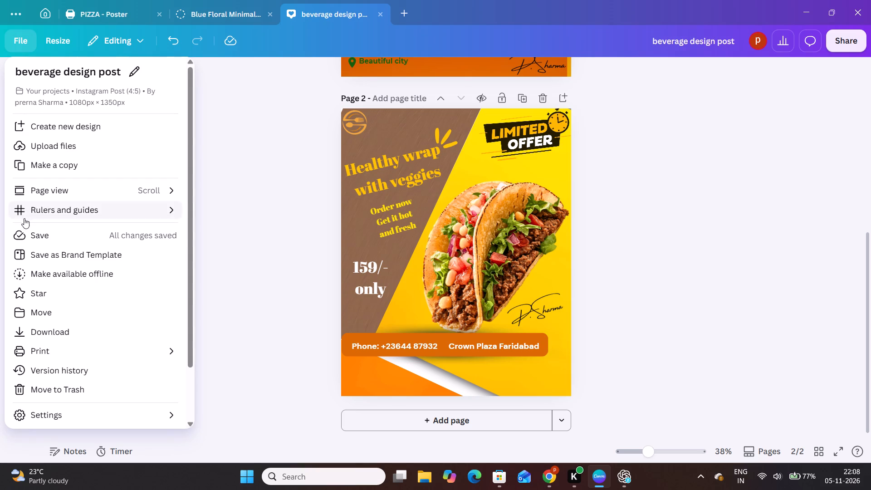
click(35, 240)
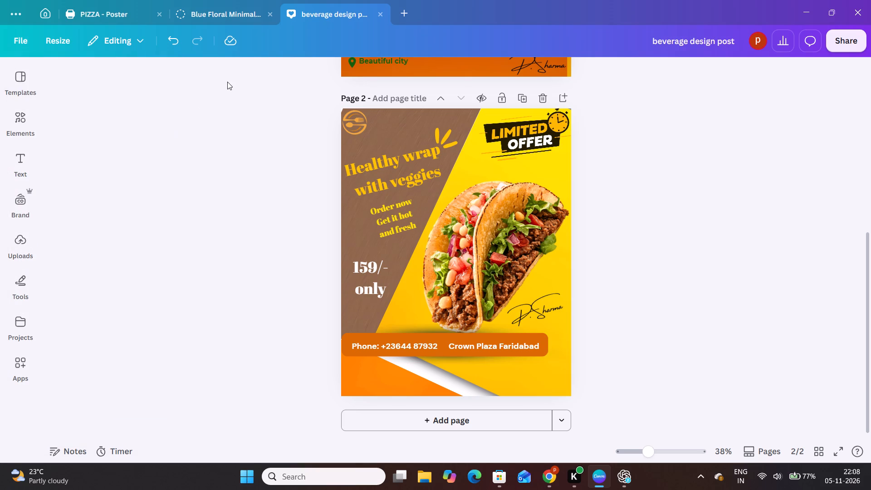
Switch to the Blue Floral Minimalist Frame Background Instagram Story design and look through its first five pages.
click(225, 15)
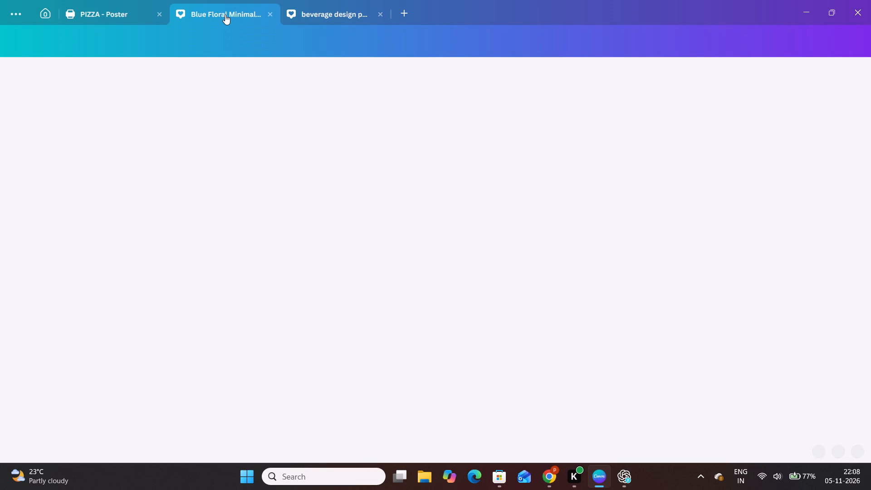
scroll(286, 196, up, 2)
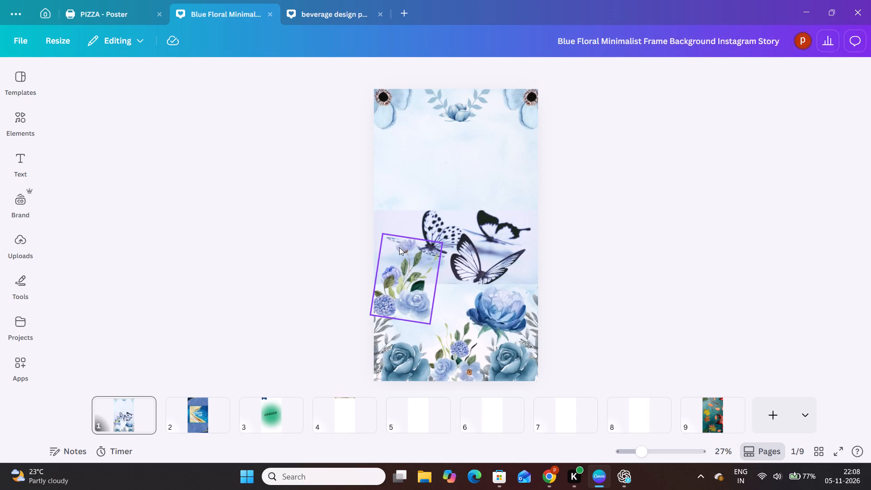
click(323, 262)
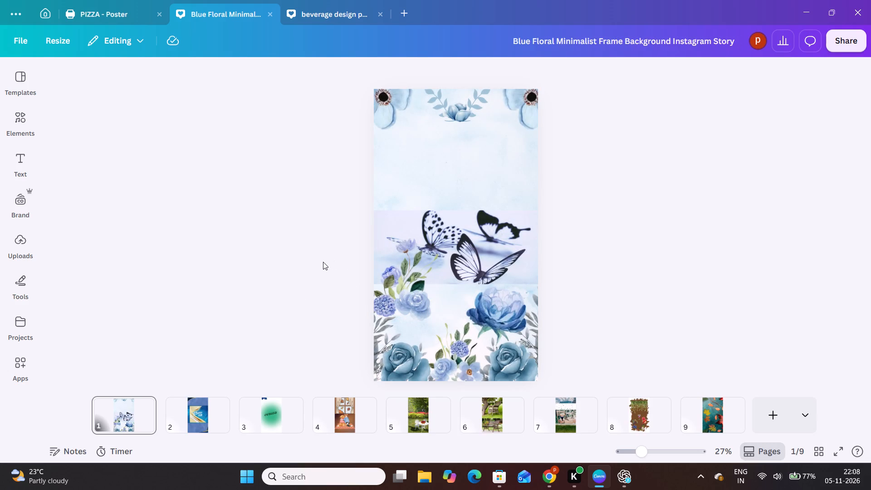
click(202, 419)
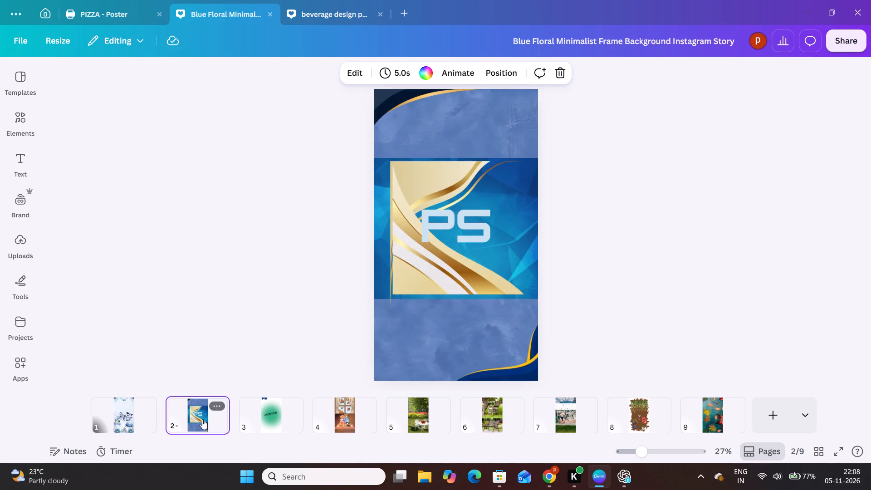
click(269, 424)
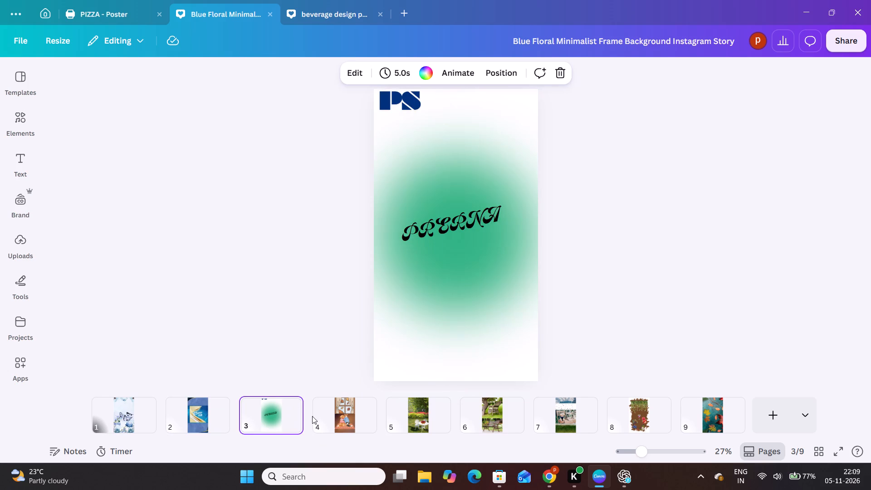
click(352, 423)
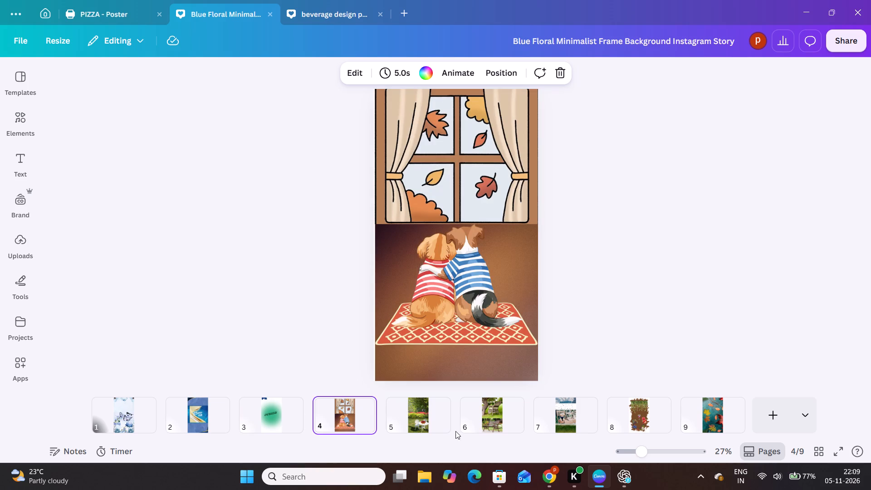
click(434, 425)
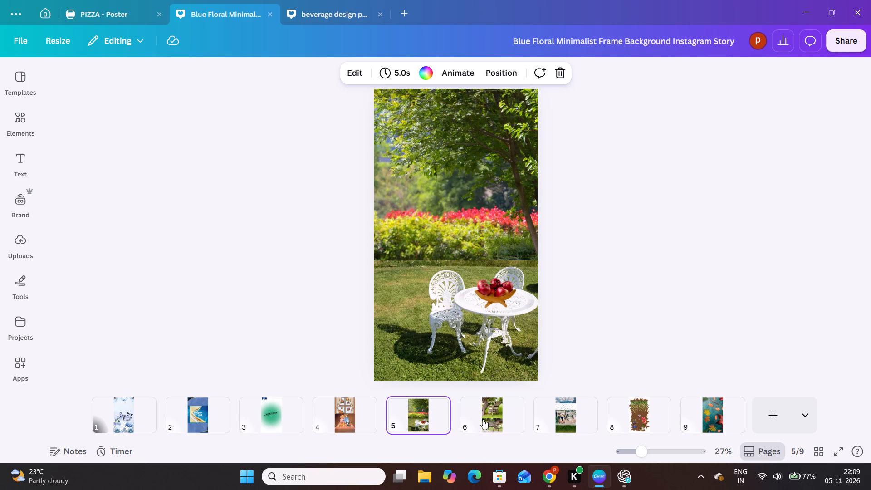
Delete three pages from the Instagram Story design: the garden chair and bench page, the dog on chairs page, and the brown berries page.
click(495, 421)
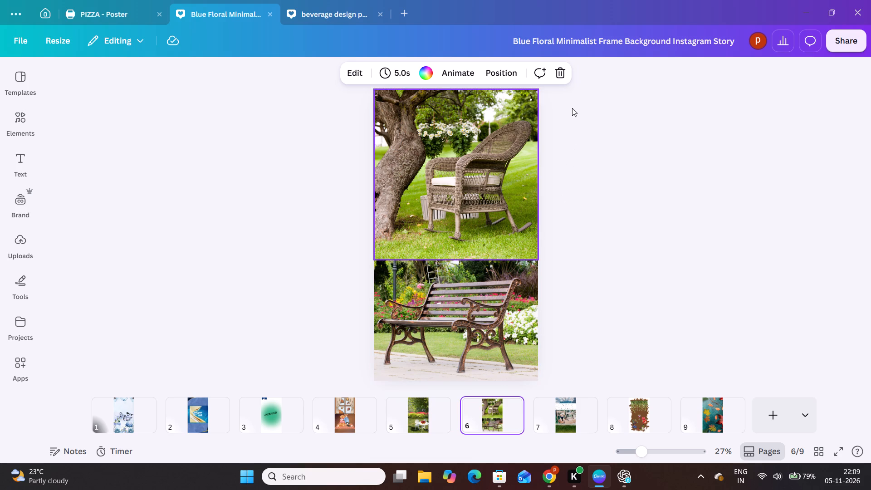
click(559, 68)
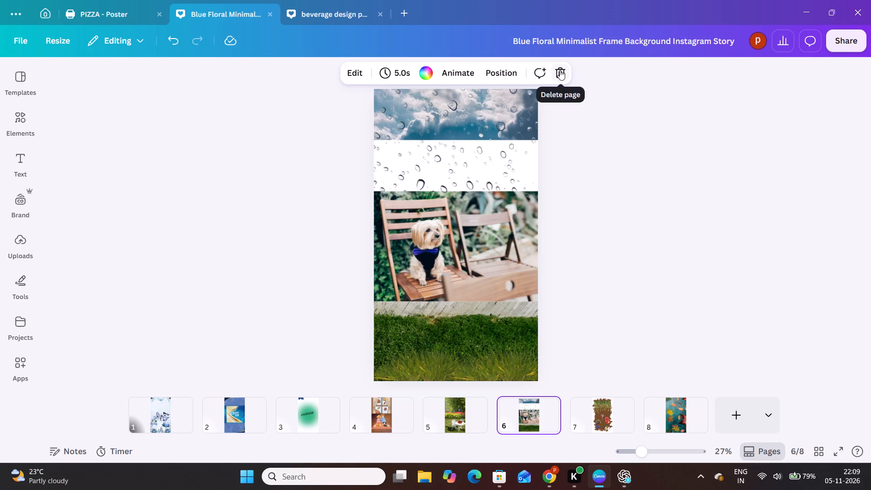
click(560, 70)
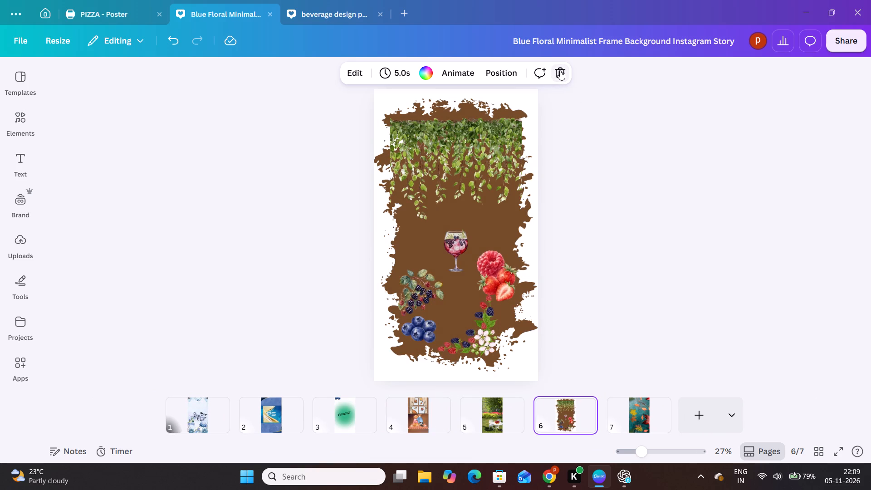
click(560, 70)
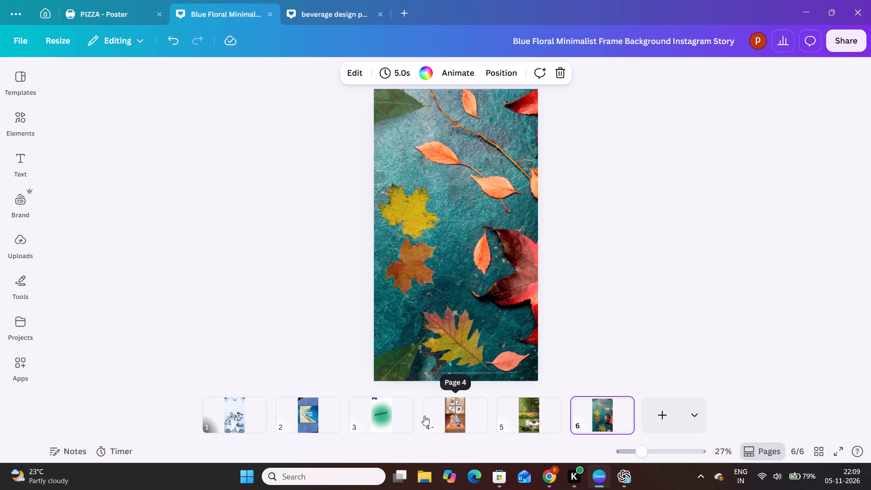
Delete page 2 of the story design, the blue and gold page with the PS initials.
click(318, 416)
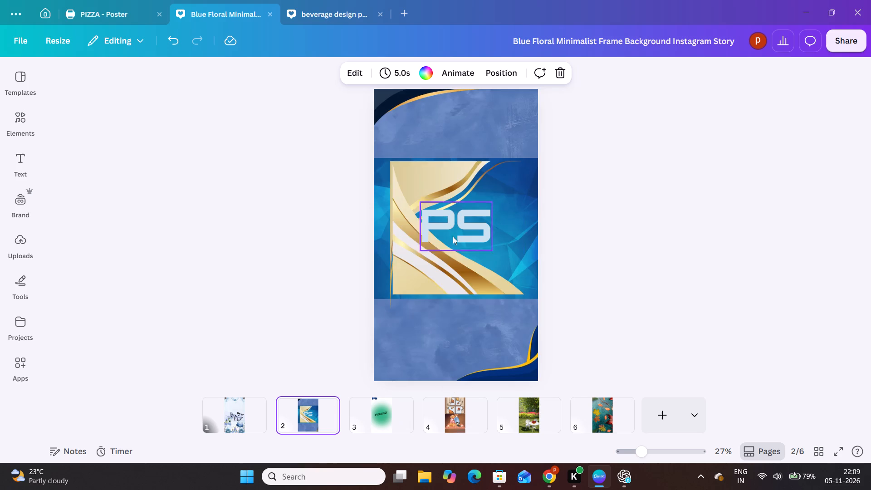
click(560, 72)
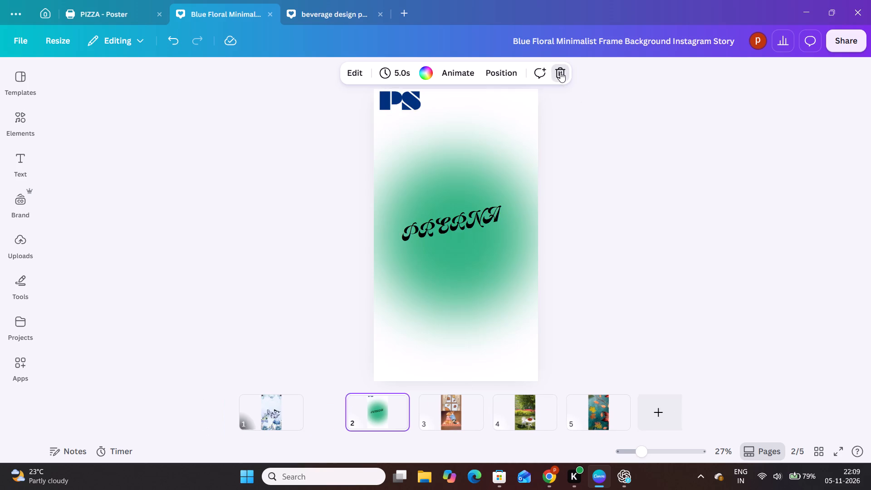
click(298, 314)
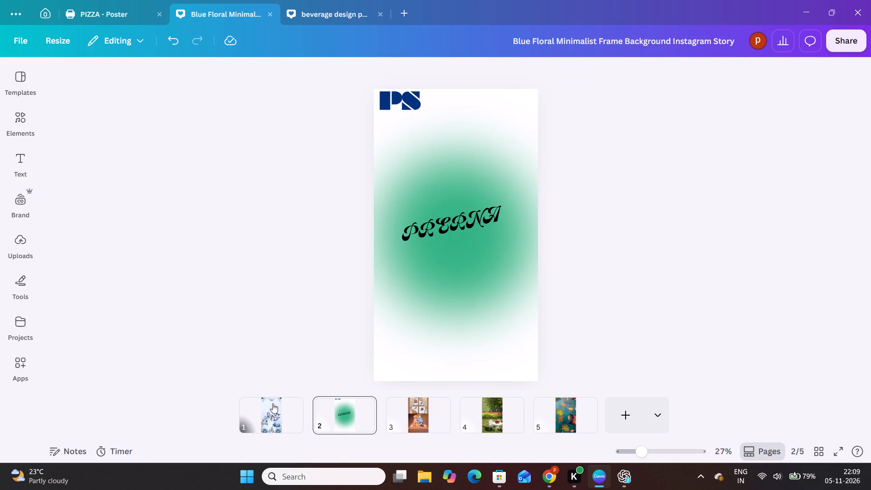
Add a blank page at the end of the story design, after the autumn leaves page.
click(285, 416)
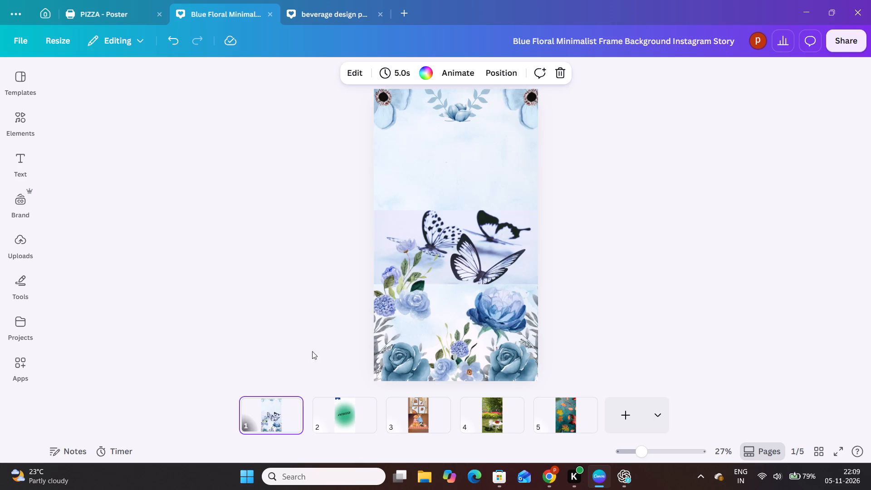
click(300, 240)
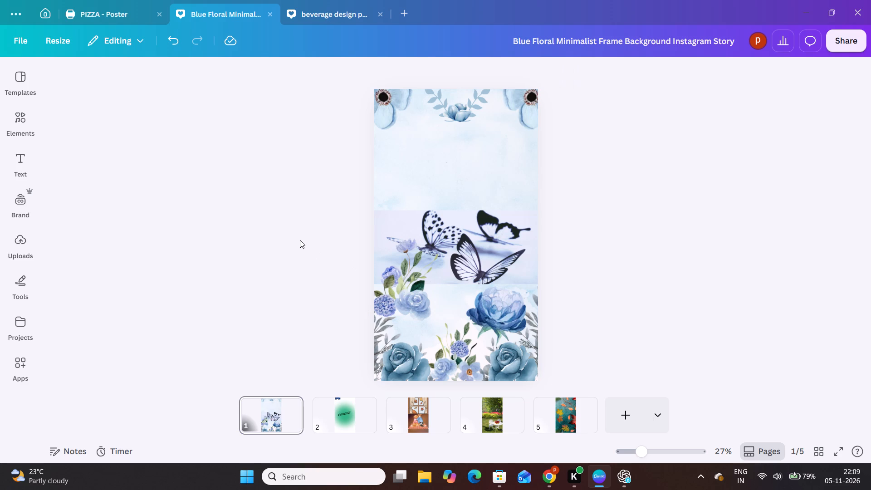
click(621, 411)
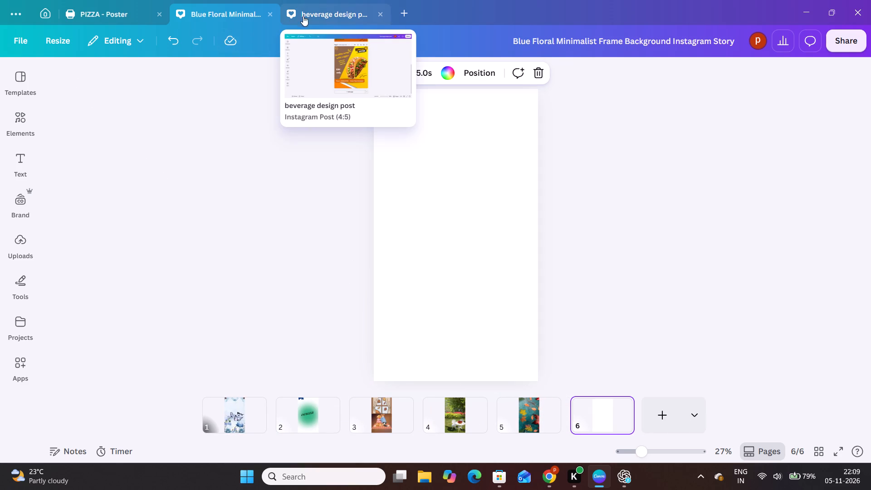
Return to the beverage design post and add a blank page 3 below the taco poster.
click(314, 10)
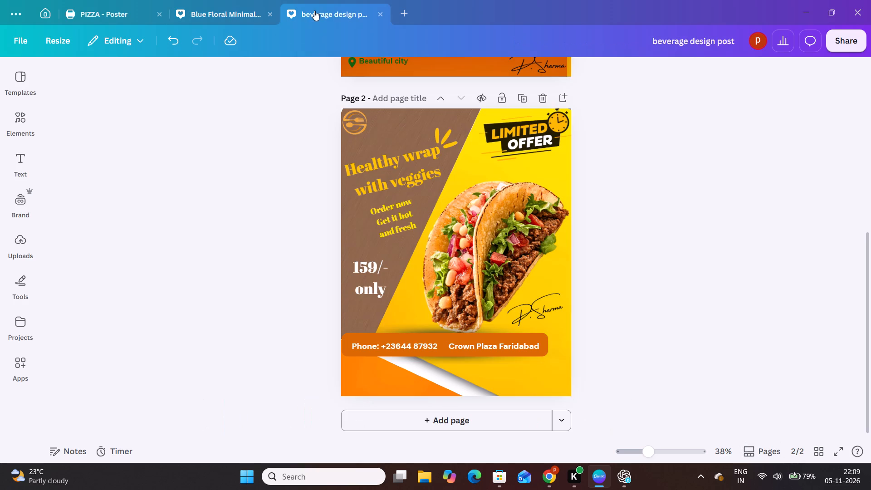
click(607, 226)
click(442, 425)
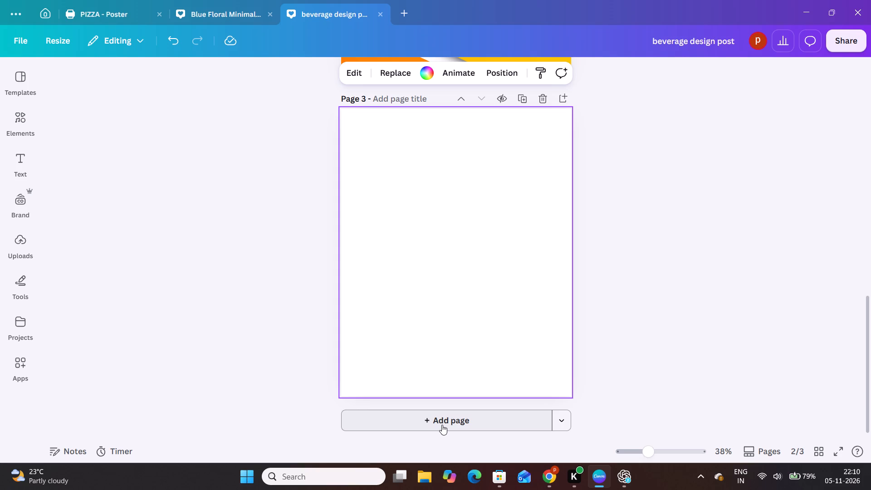
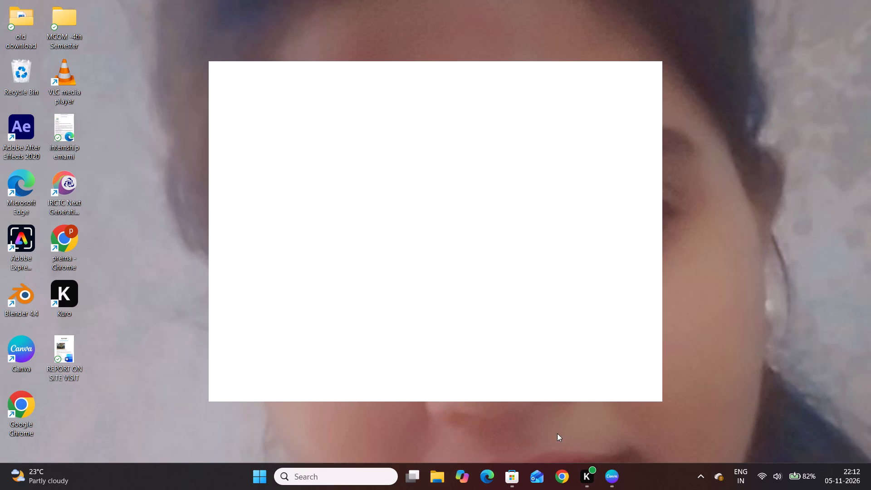
Return to Canva's beverage design post, search the elements for samosa, and look through the photo results.
click(614, 475)
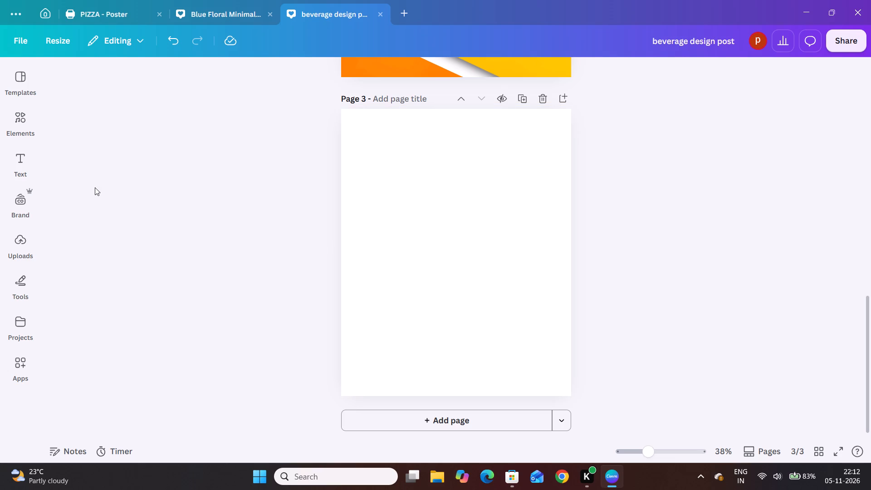
click(15, 132)
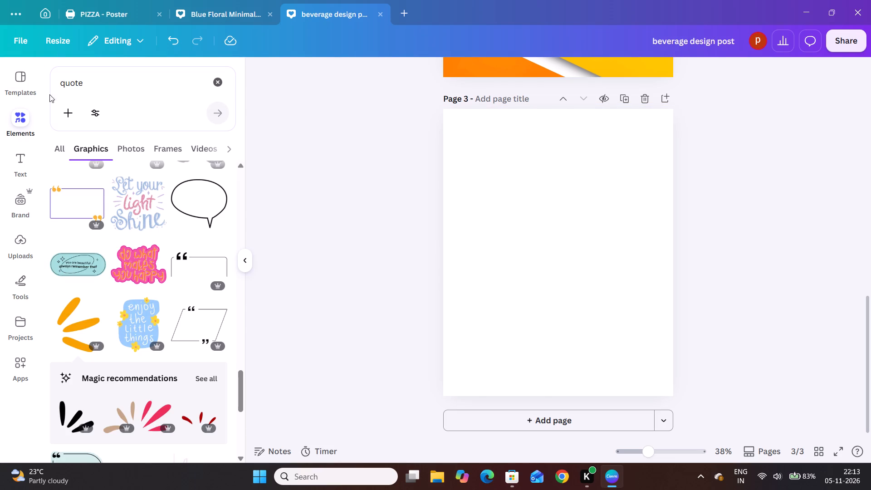
click(215, 81)
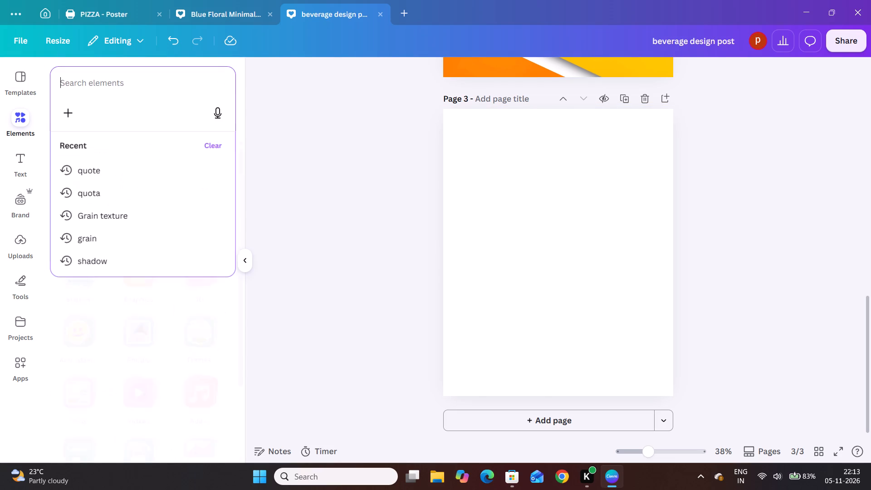
text(samosa)
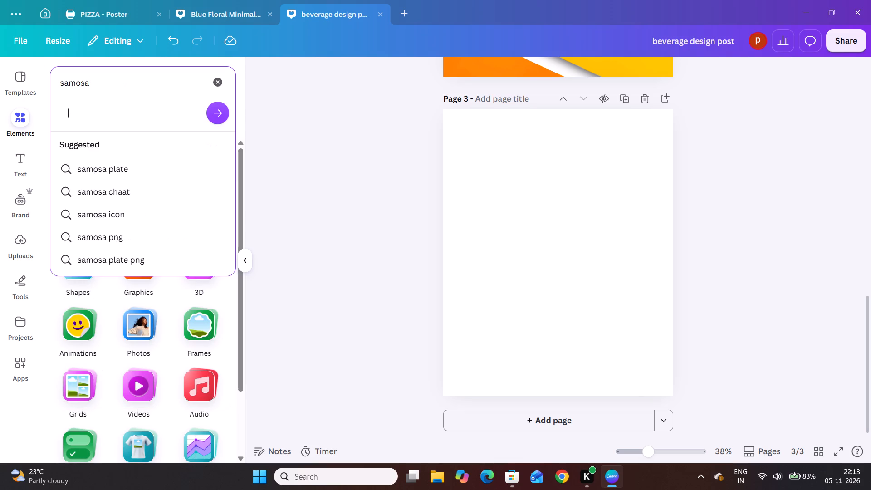
key(Return)
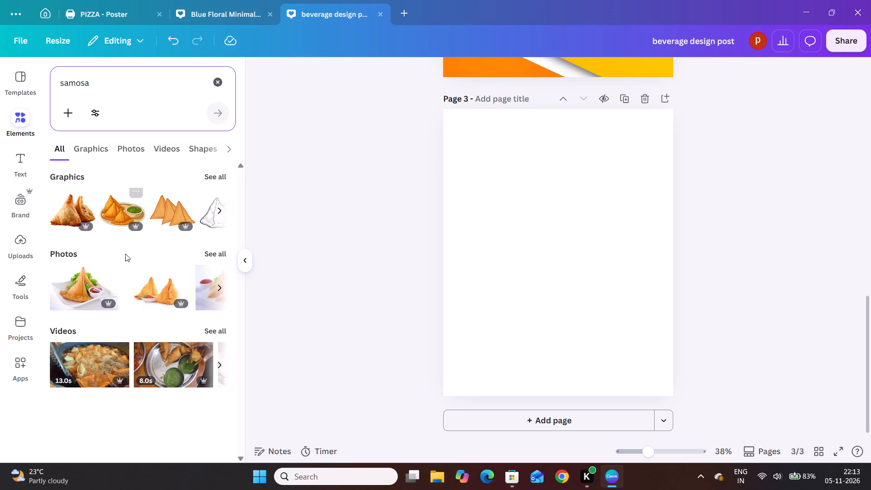
scroll(135, 261, down, 1)
click(211, 258)
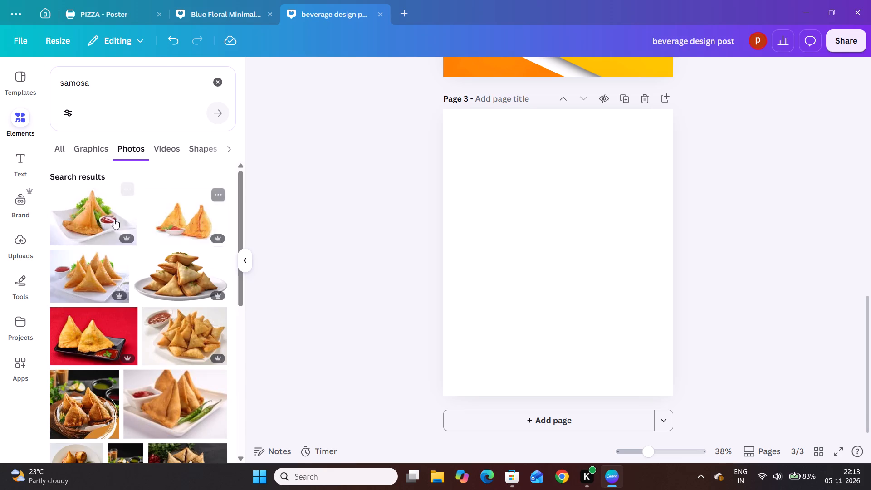
scroll(113, 337, down, 1)
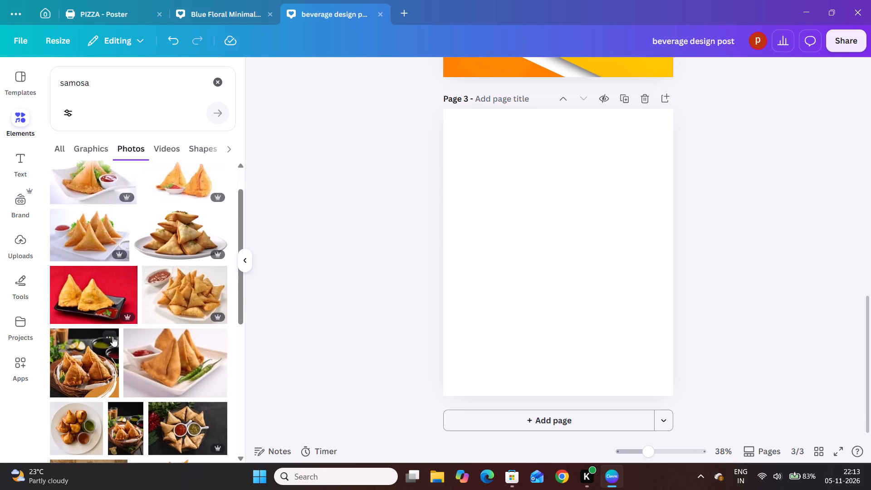
scroll(113, 337, down, 3)
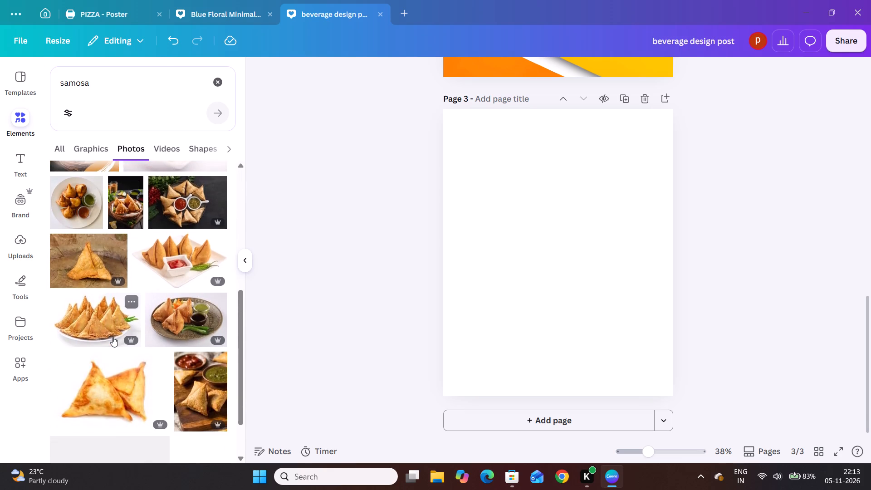
scroll(113, 337, down, 1)
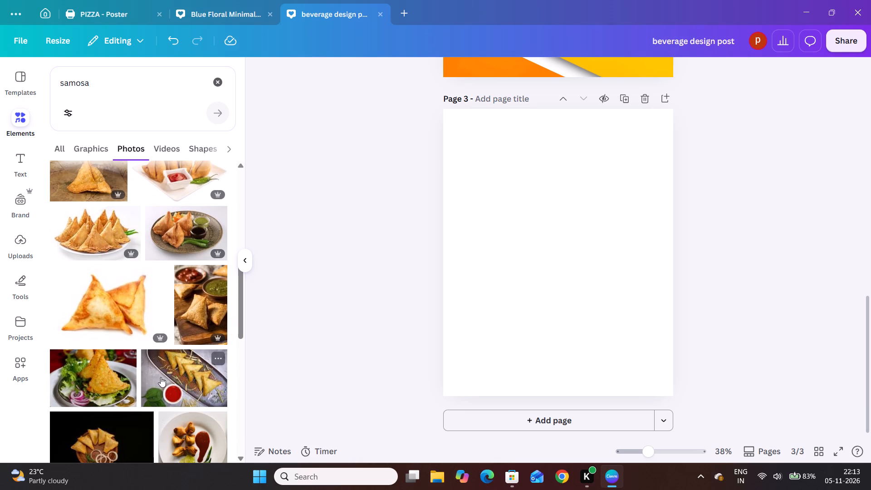
scroll(161, 377, down, 3)
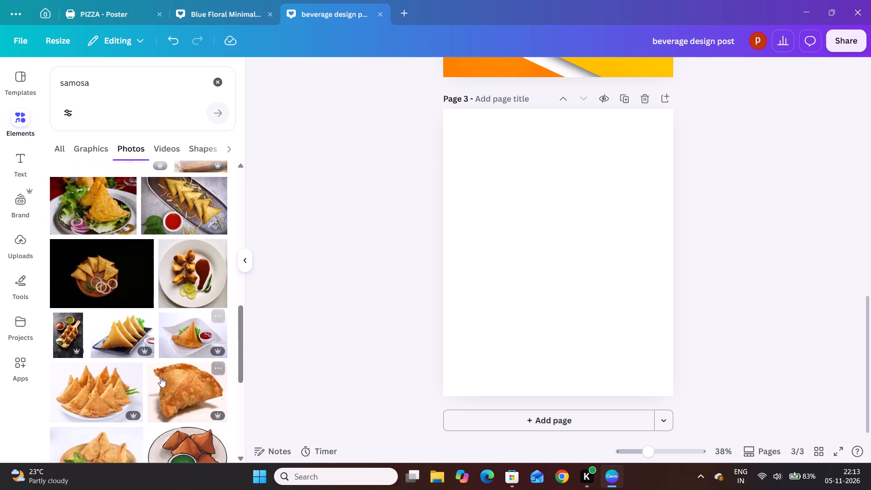
scroll(161, 377, down, 1)
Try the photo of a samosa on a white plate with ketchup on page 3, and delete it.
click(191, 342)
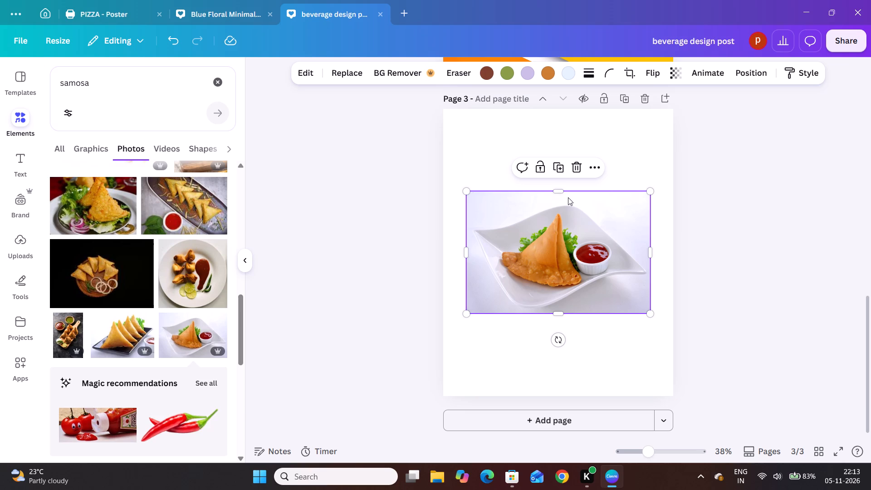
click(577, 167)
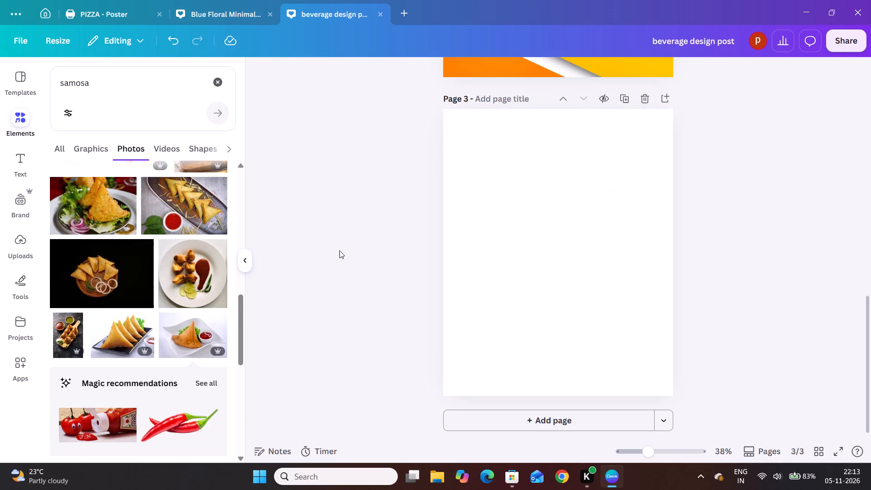
Add the dark photo of samosas on a wooden board with two dips to page 3 and stretch it to fill the page.
click(58, 333)
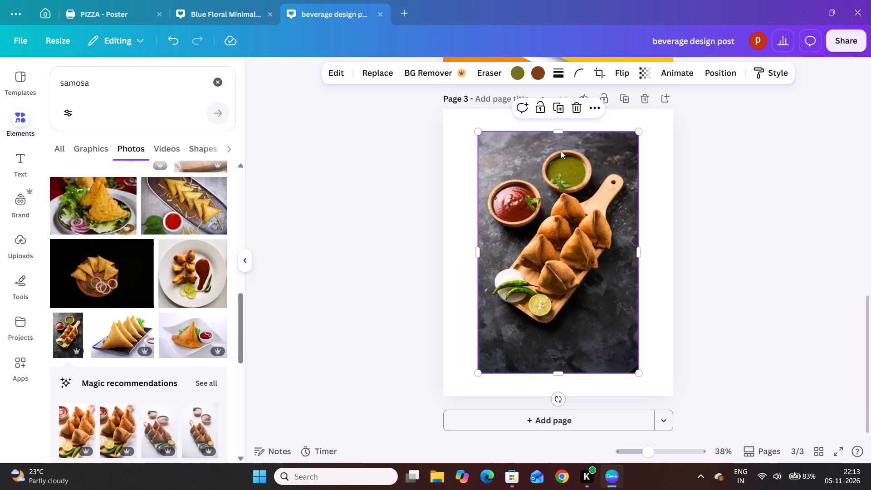
drag(561, 132, 561, 107)
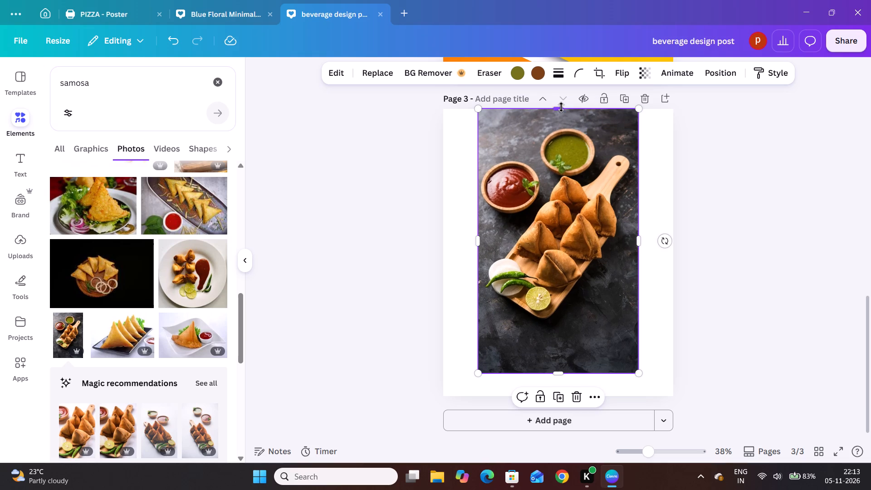
drag(476, 245, 440, 252)
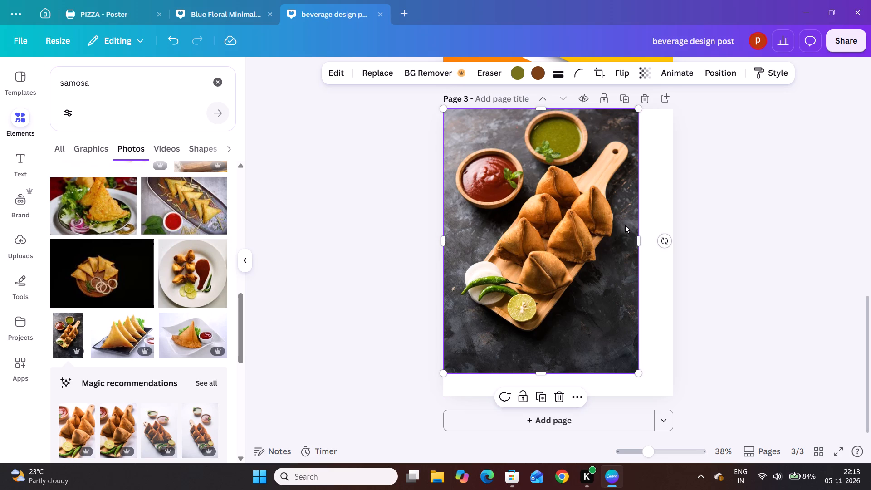
drag(636, 237, 667, 244)
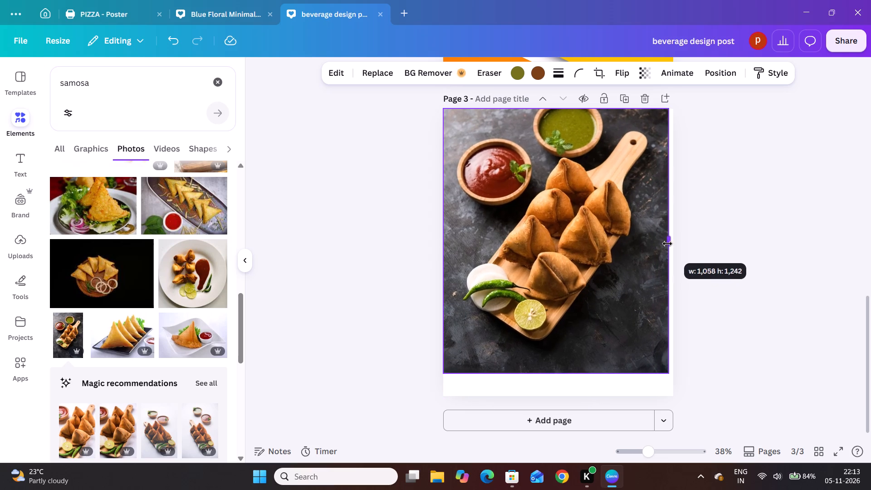
drag(667, 244, 670, 244)
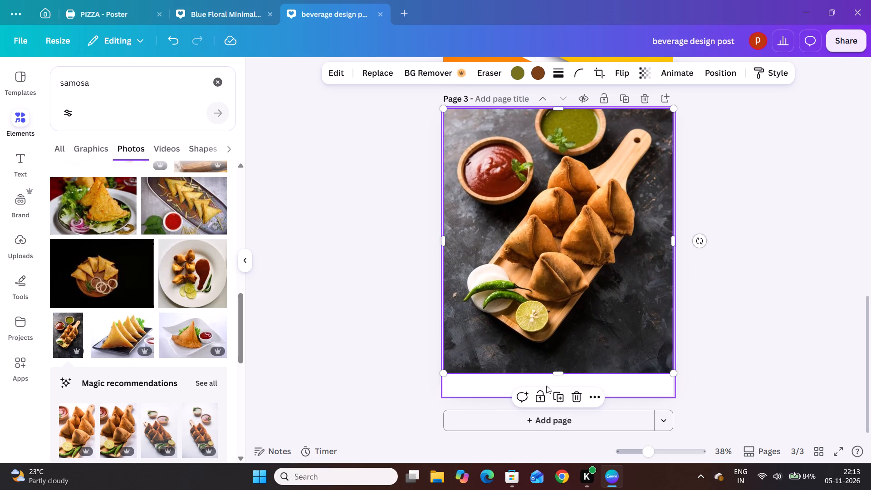
drag(561, 373, 558, 397)
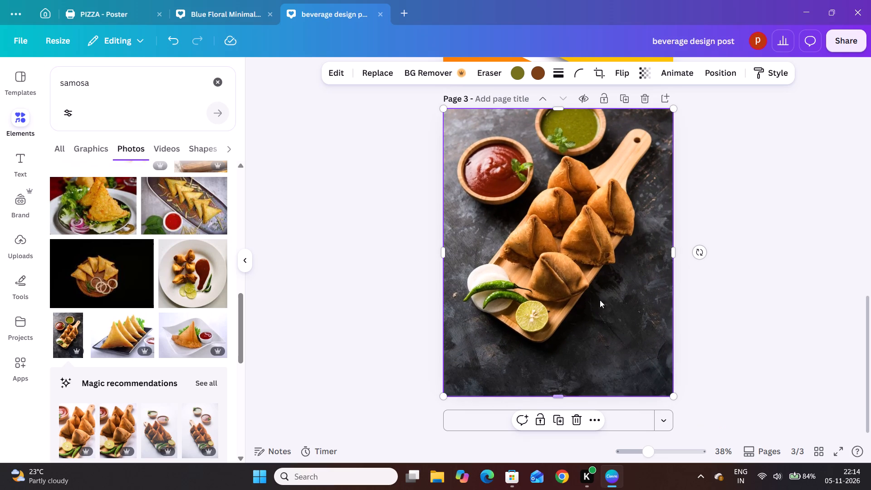
Shift the samosa photo down to show the whole green chutney bowl, and resize its upper and lower edges to match the page.
drag(589, 294, 587, 322)
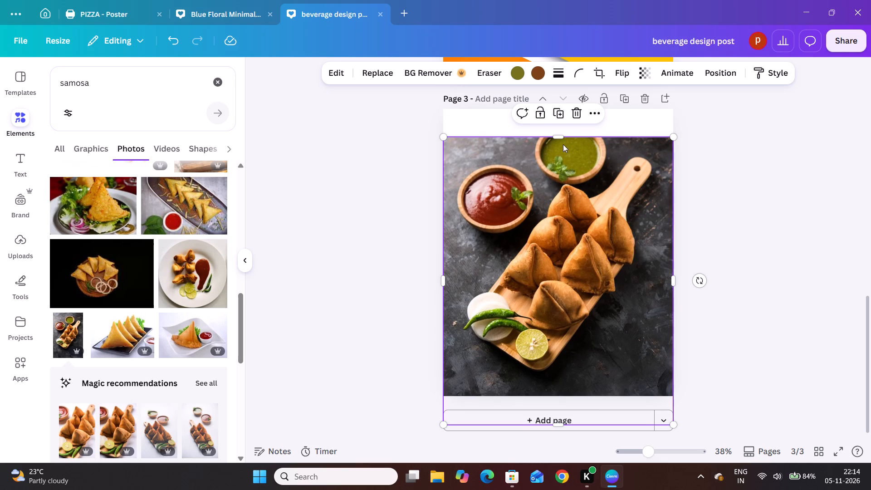
drag(559, 135, 564, 110)
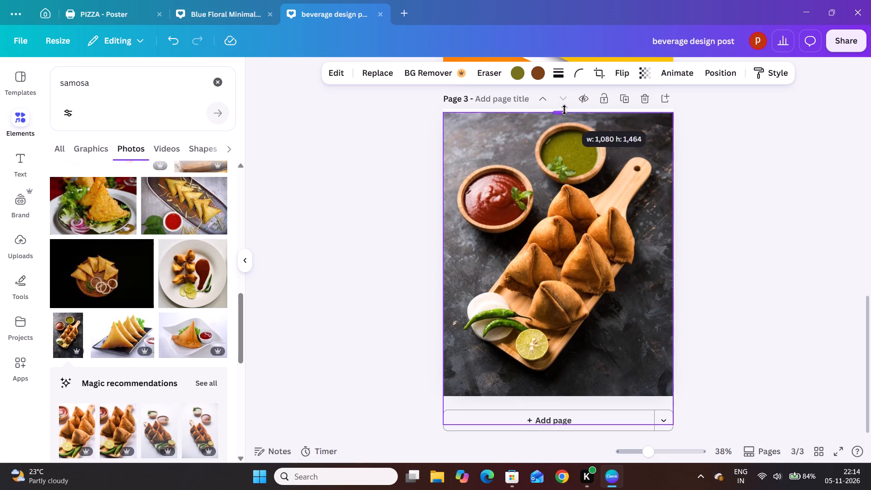
drag(564, 110, 565, 108)
click(360, 268)
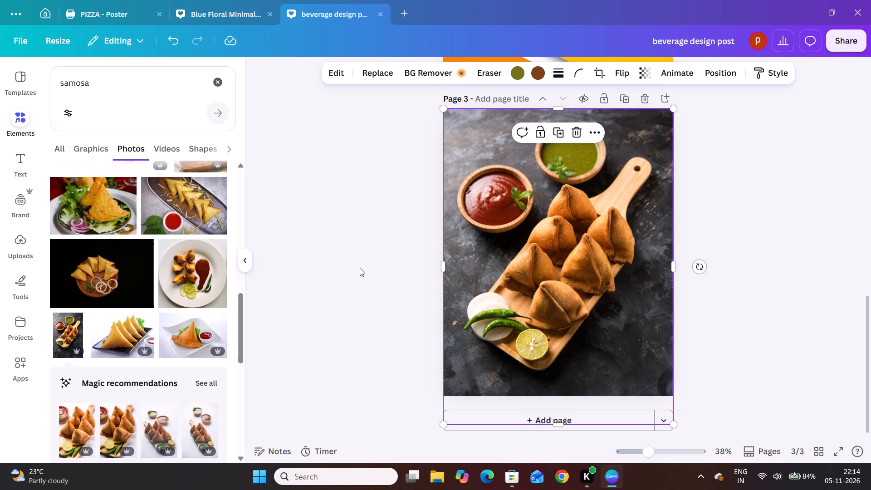
click(636, 310)
drag(560, 426, 558, 402)
click(371, 357)
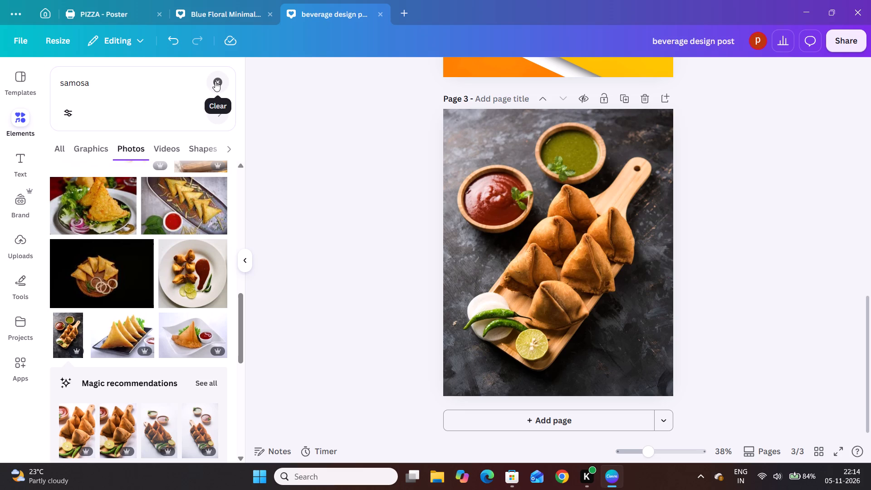
Search the elements for red background and add the rounded square graphic with red vertical stripes to page 3.
click(215, 81)
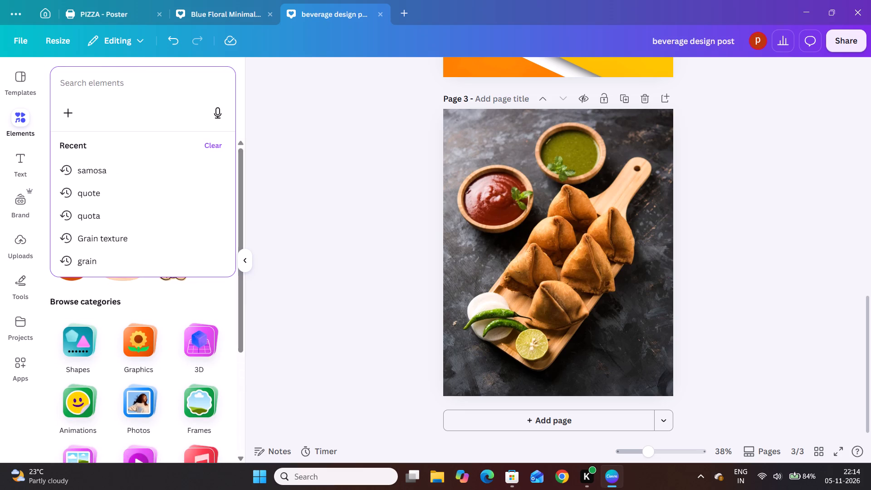
click(89, 89)
text(red ba)
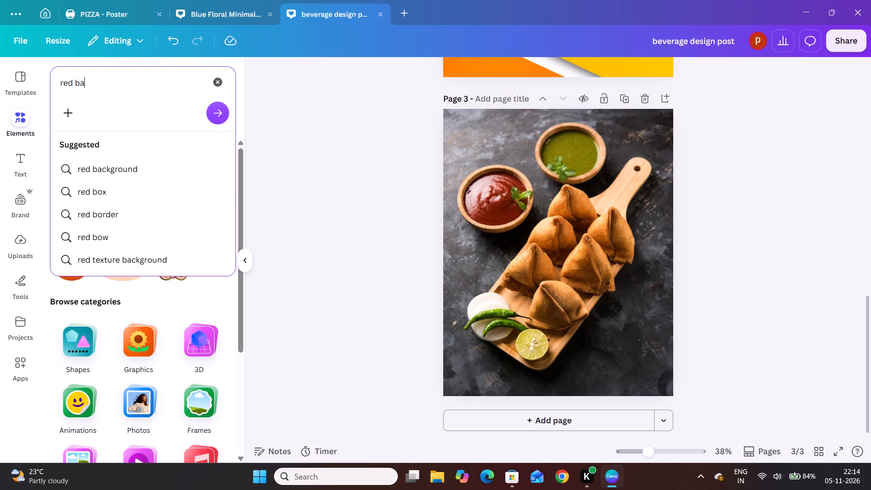
text(ck)
text(ground)
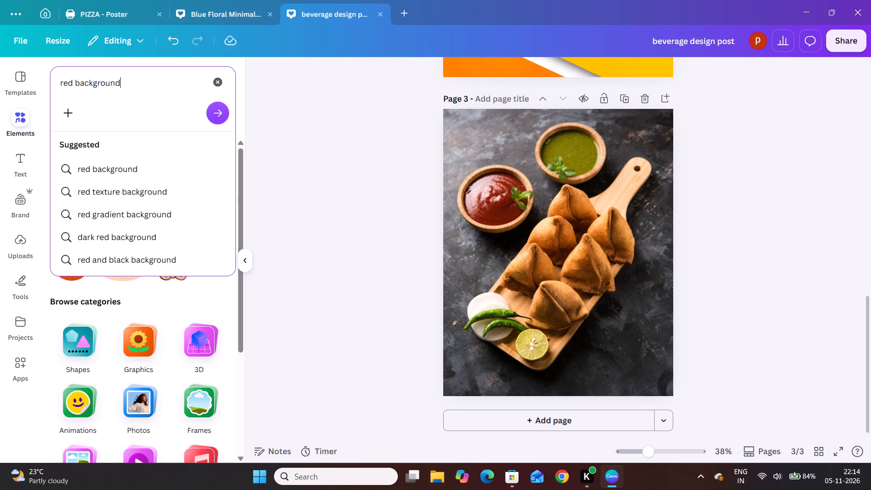
key(Return)
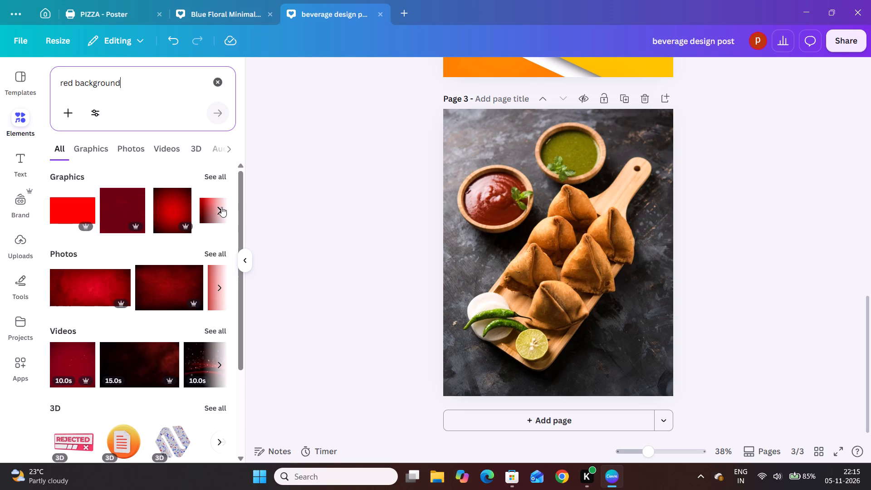
double_click(222, 175)
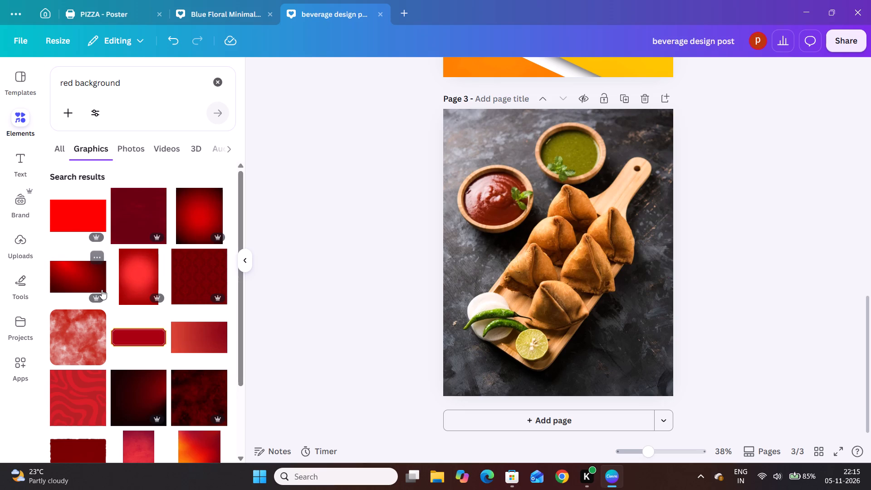
scroll(97, 304, down, 2)
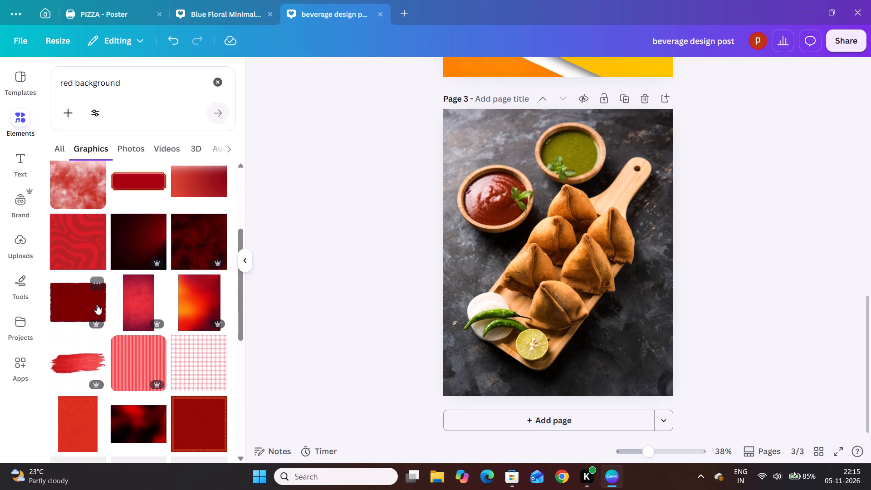
scroll(97, 304, down, 3)
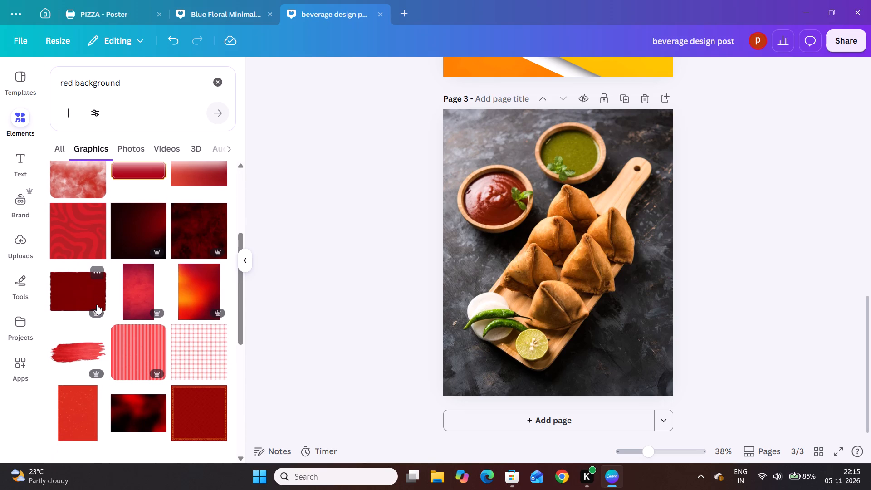
scroll(97, 304, down, 1)
click(131, 338)
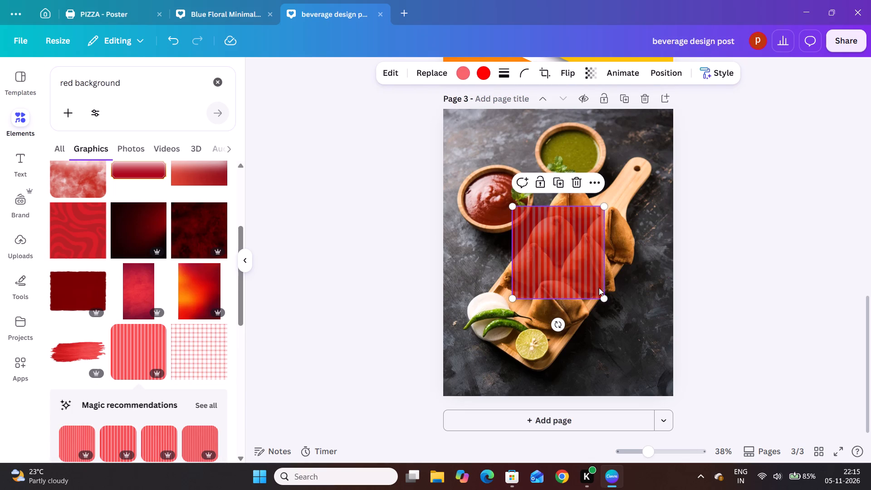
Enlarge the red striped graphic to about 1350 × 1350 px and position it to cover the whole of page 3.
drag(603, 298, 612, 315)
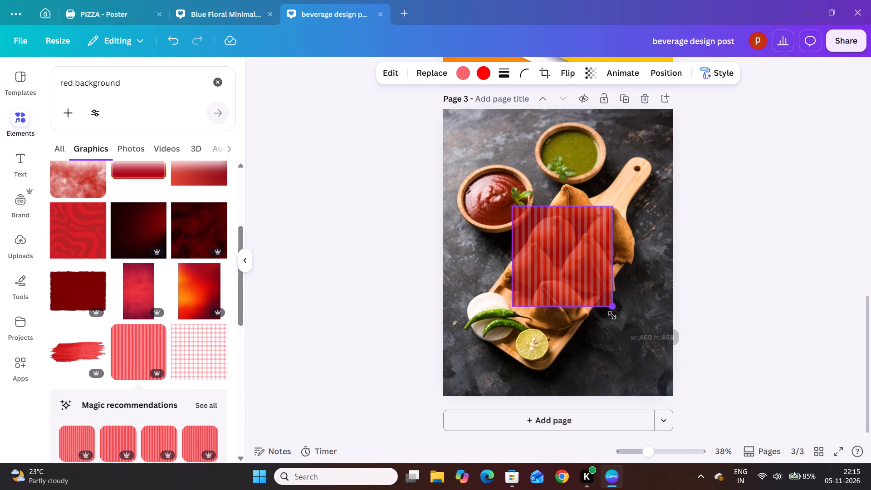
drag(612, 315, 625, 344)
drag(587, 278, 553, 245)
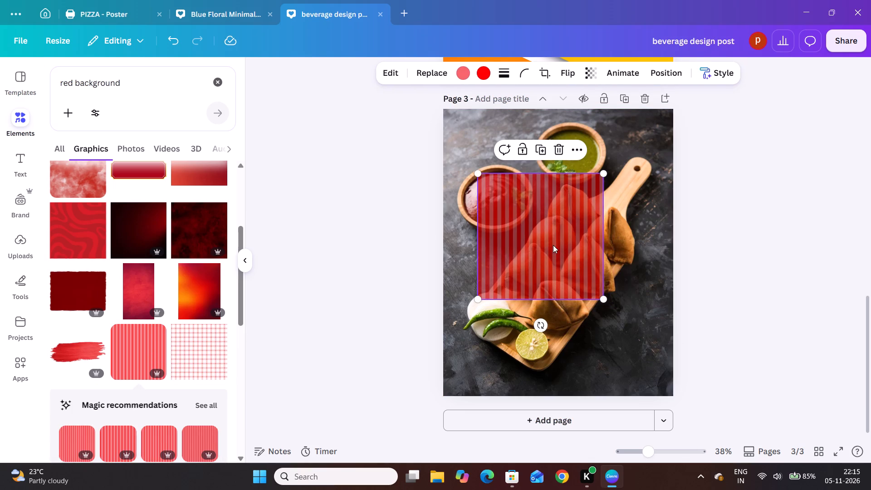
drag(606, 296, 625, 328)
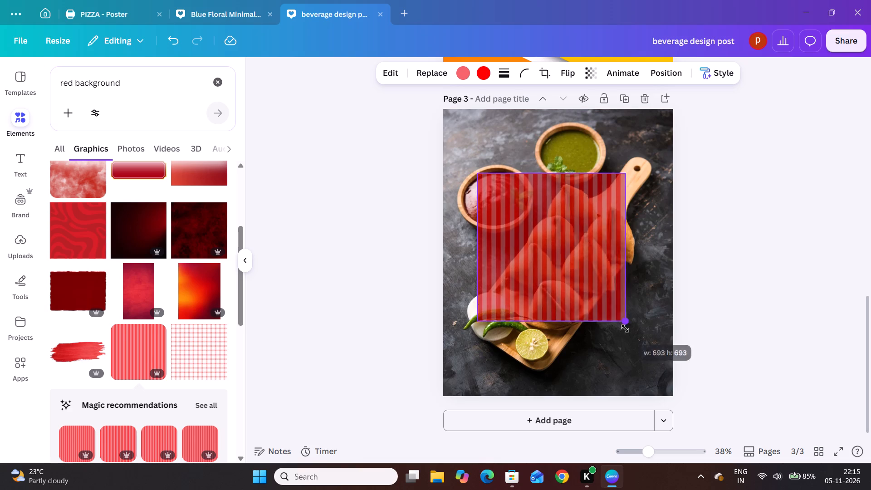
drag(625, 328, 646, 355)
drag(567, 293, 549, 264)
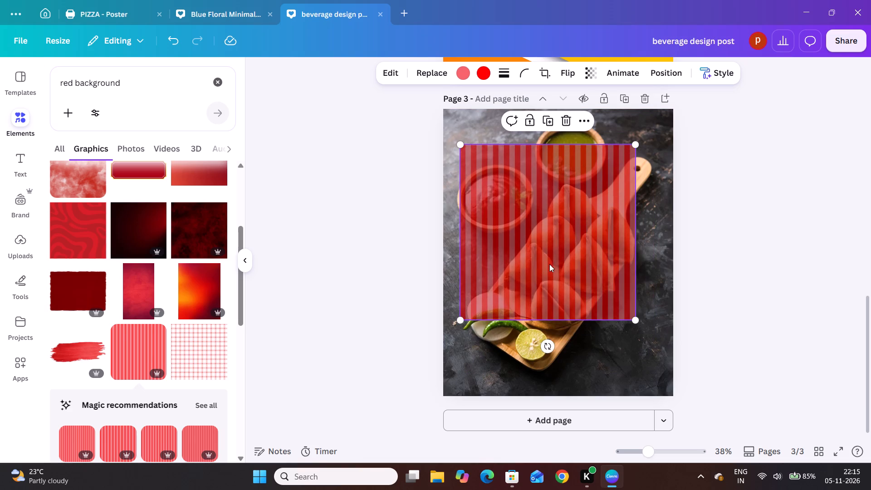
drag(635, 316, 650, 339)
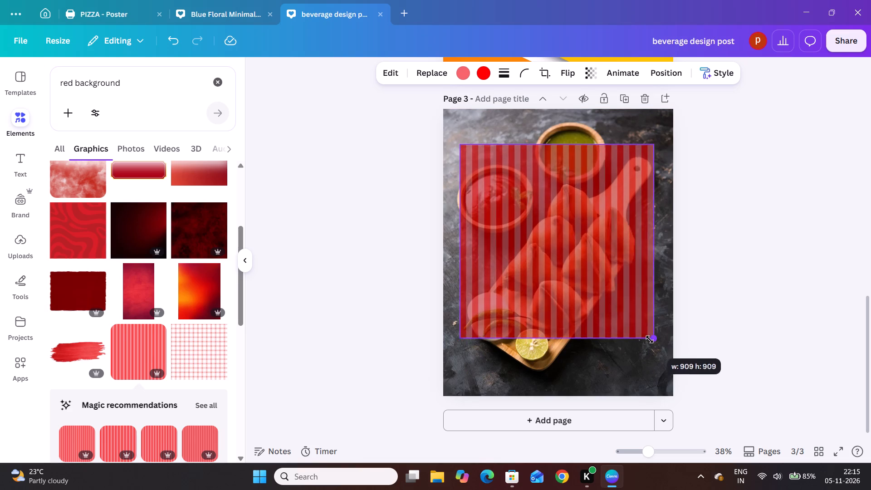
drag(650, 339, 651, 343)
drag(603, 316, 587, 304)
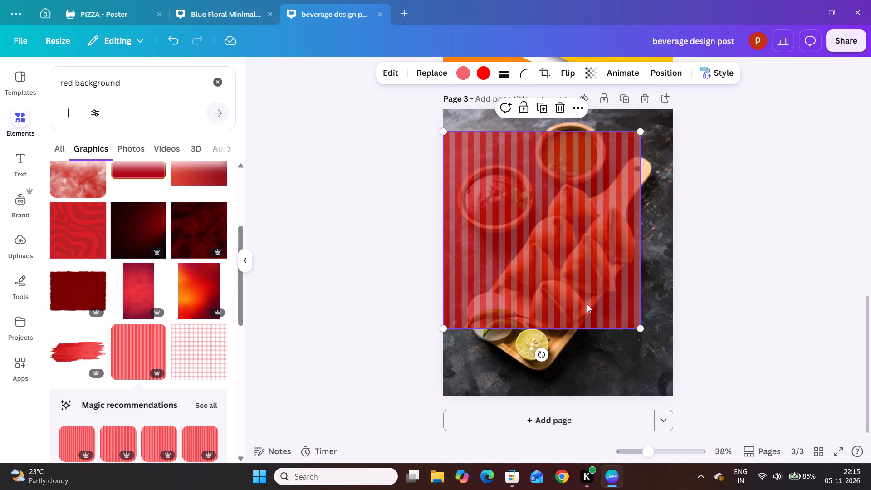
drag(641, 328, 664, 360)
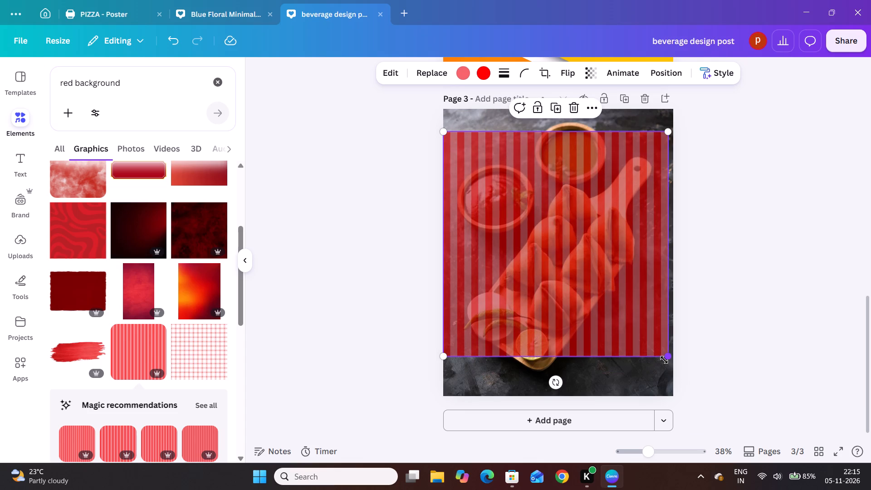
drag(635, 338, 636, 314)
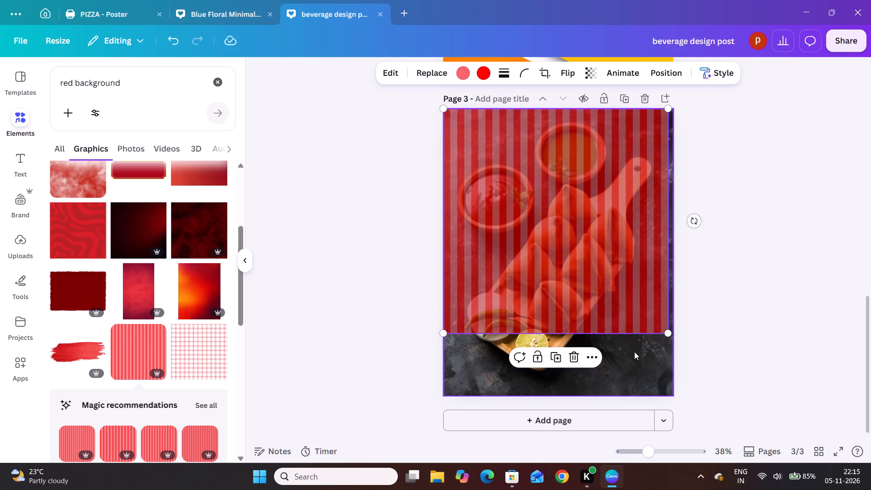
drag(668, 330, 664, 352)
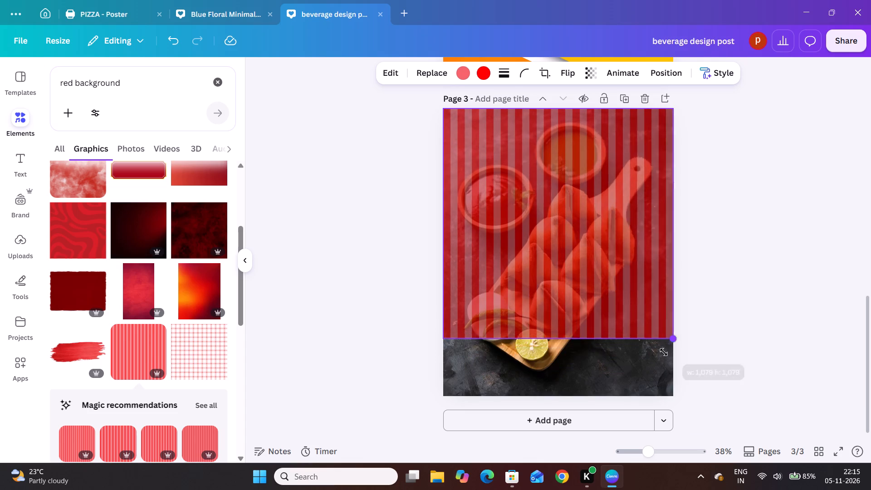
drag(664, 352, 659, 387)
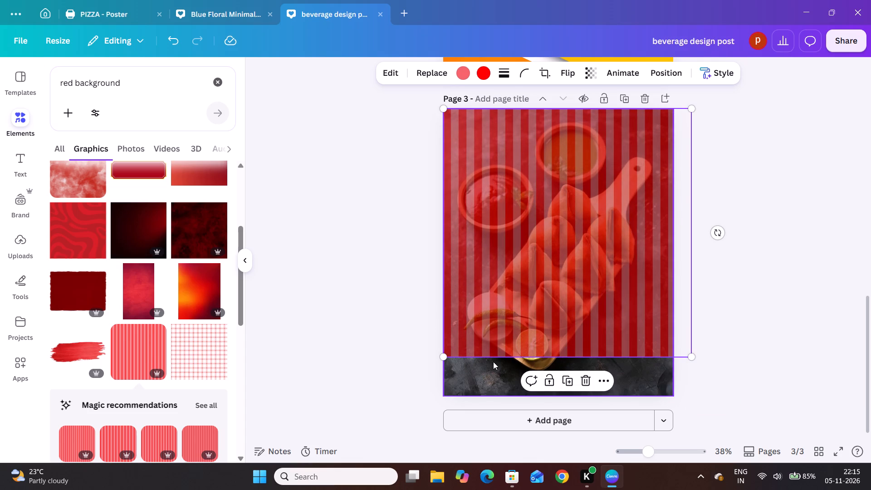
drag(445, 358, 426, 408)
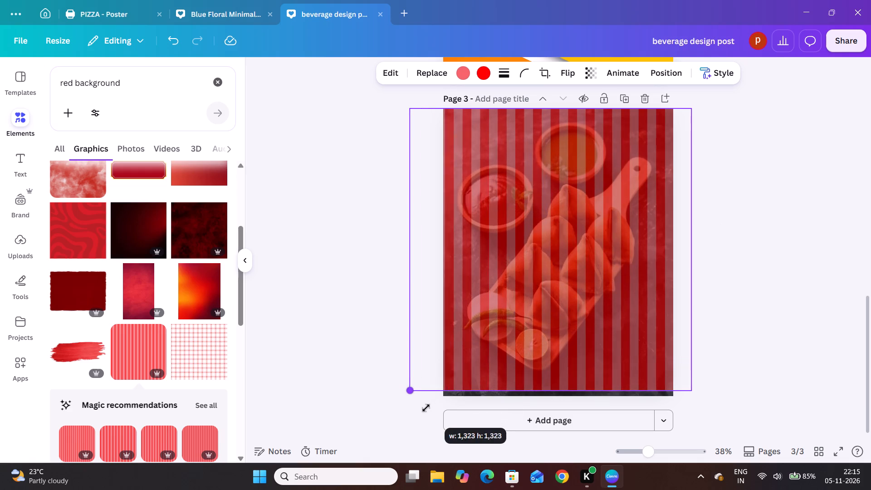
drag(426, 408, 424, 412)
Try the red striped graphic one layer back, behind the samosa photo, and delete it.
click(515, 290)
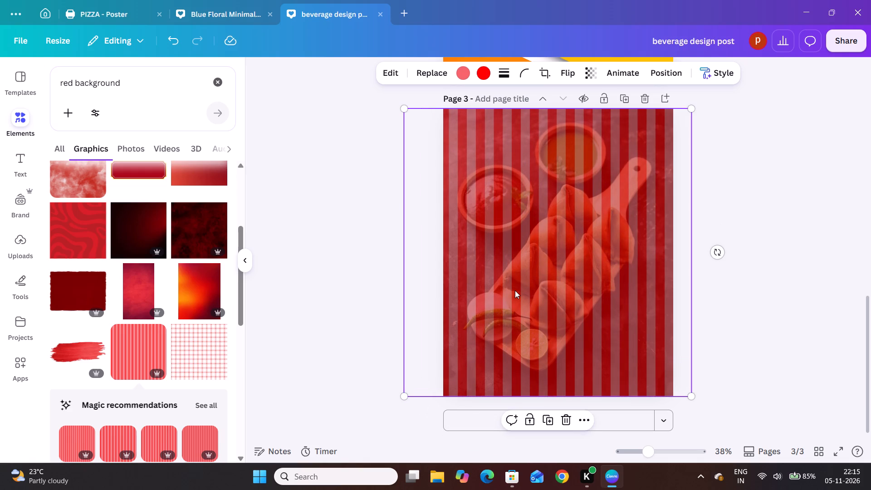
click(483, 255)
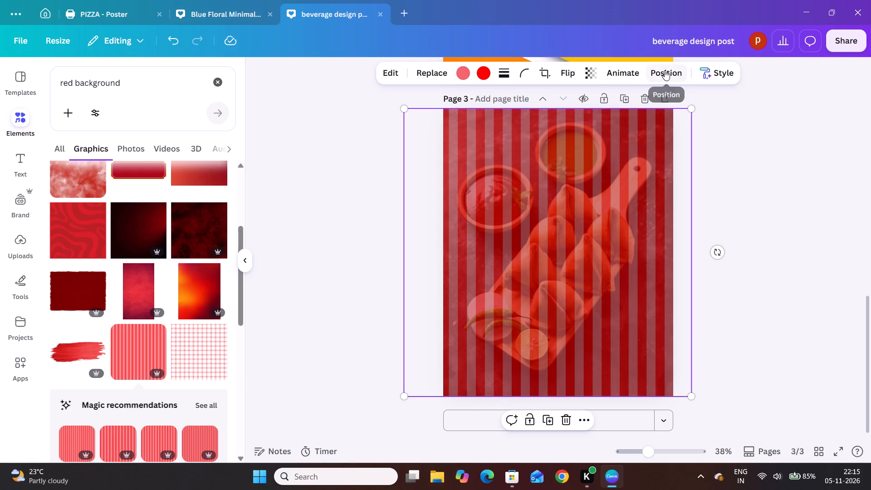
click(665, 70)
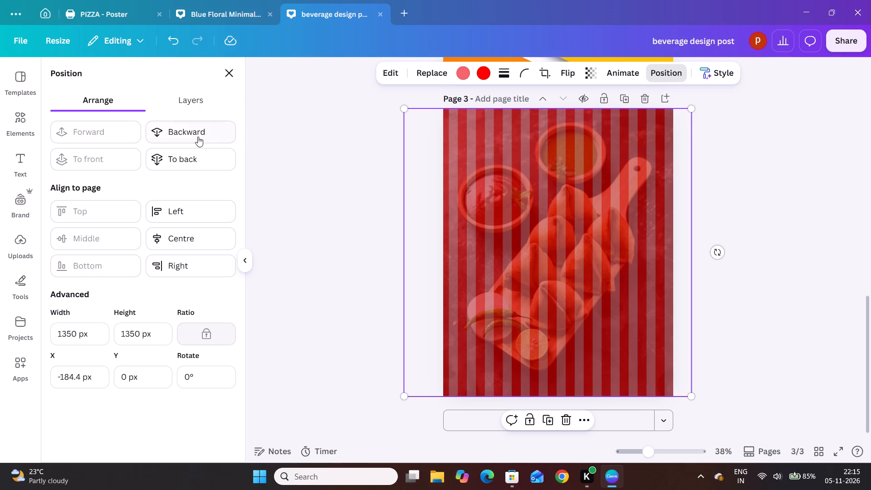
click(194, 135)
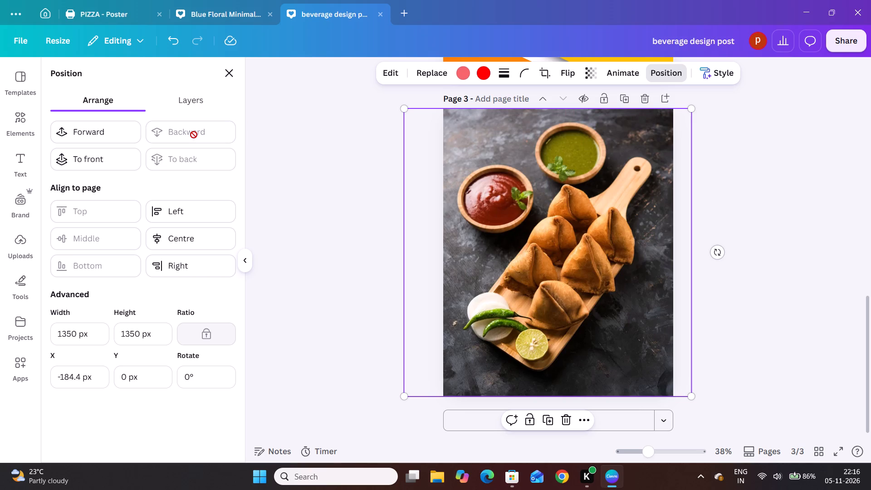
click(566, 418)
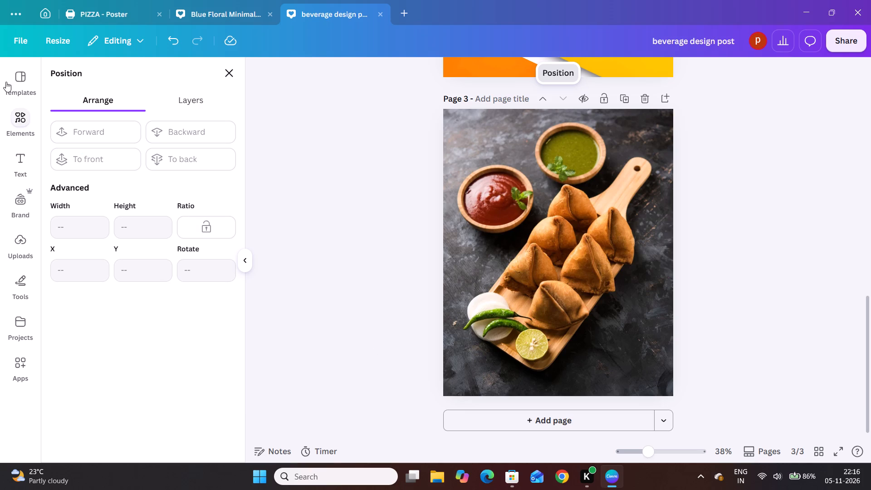
Save the beverage design post.
click(15, 44)
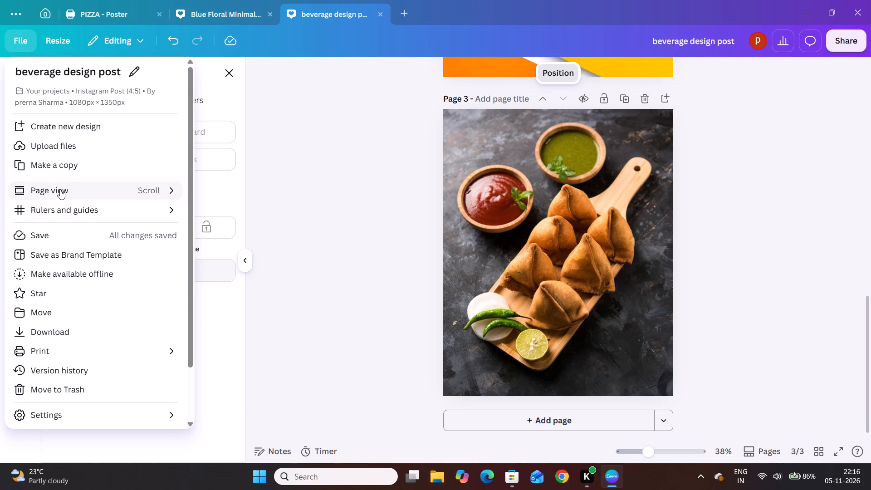
click(68, 230)
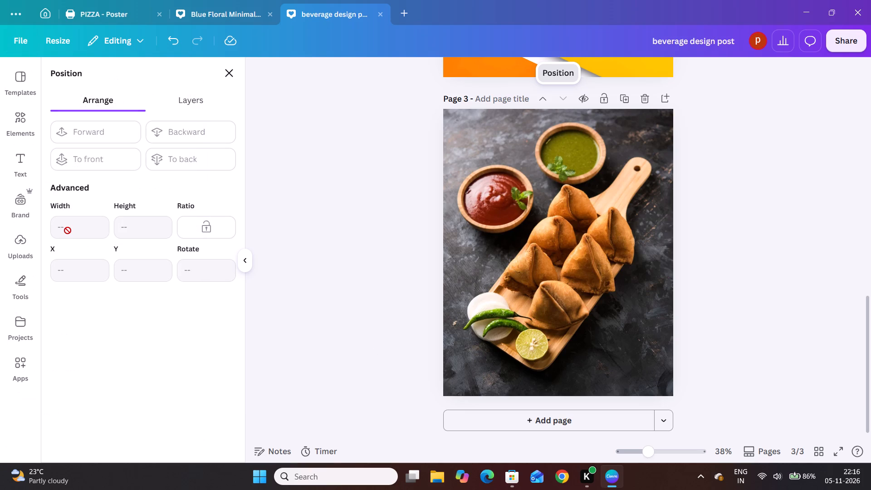
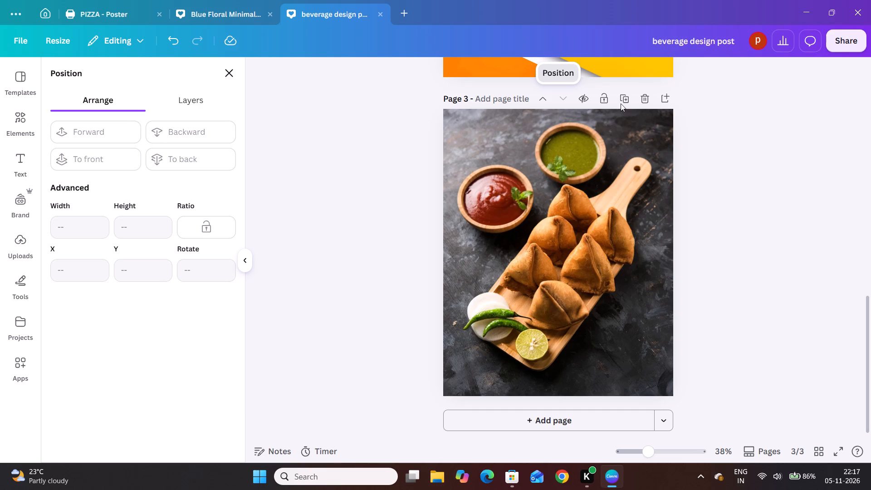
Save the beverage design post again with the samosa photo on page 3.
click(16, 42)
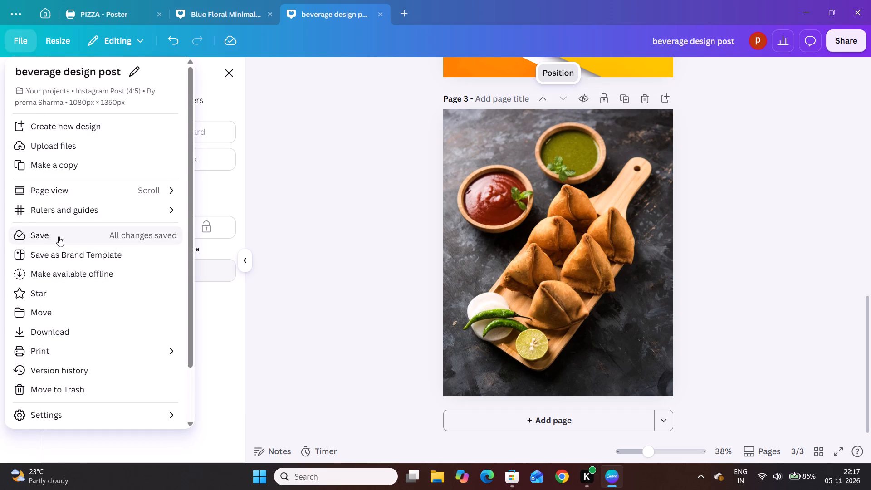
click(59, 236)
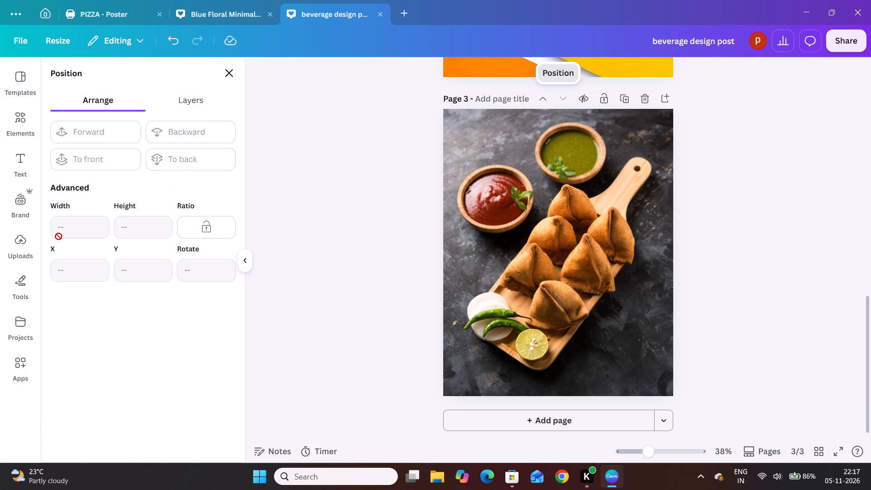